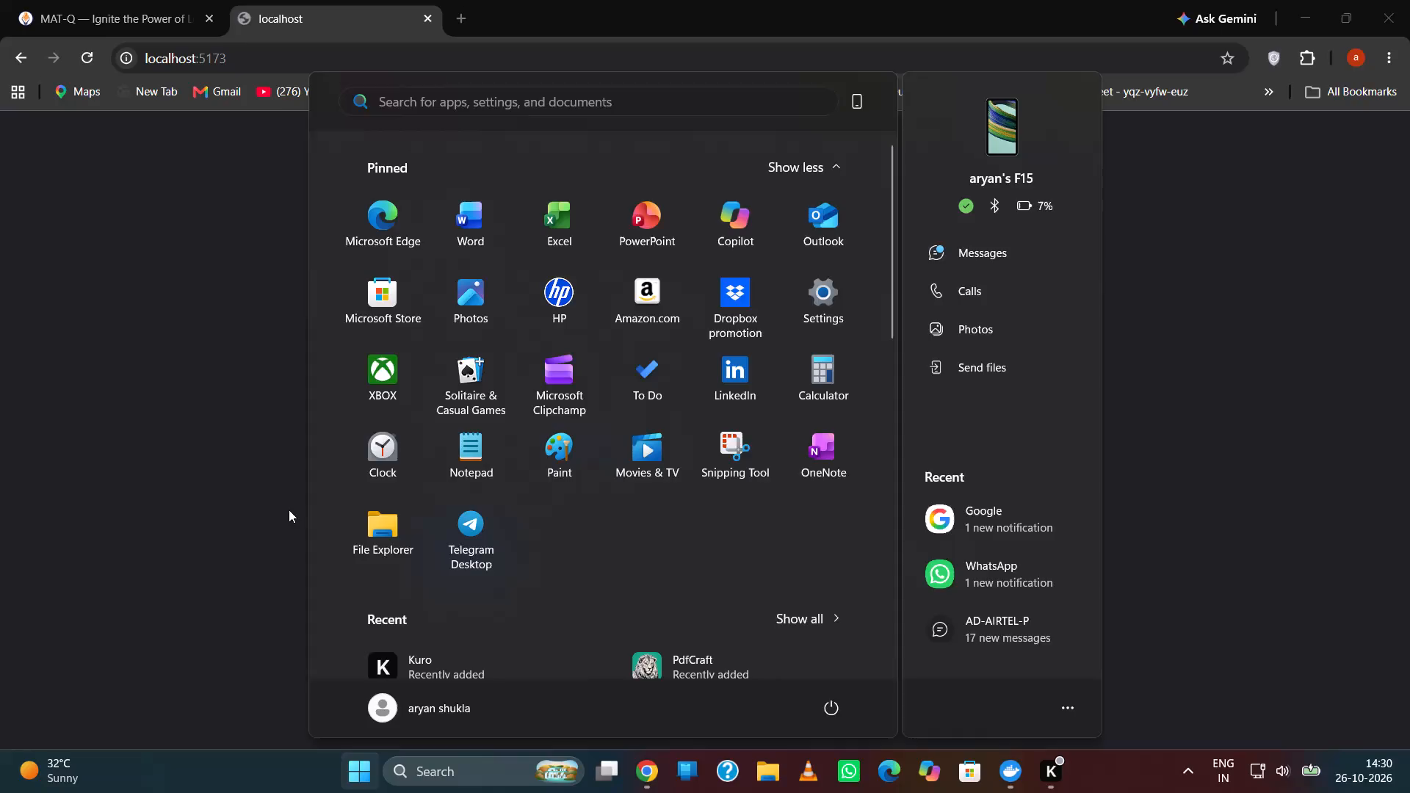
text(vs)
key(BackSpace)
key(BackSpace)
key(BackSpace)
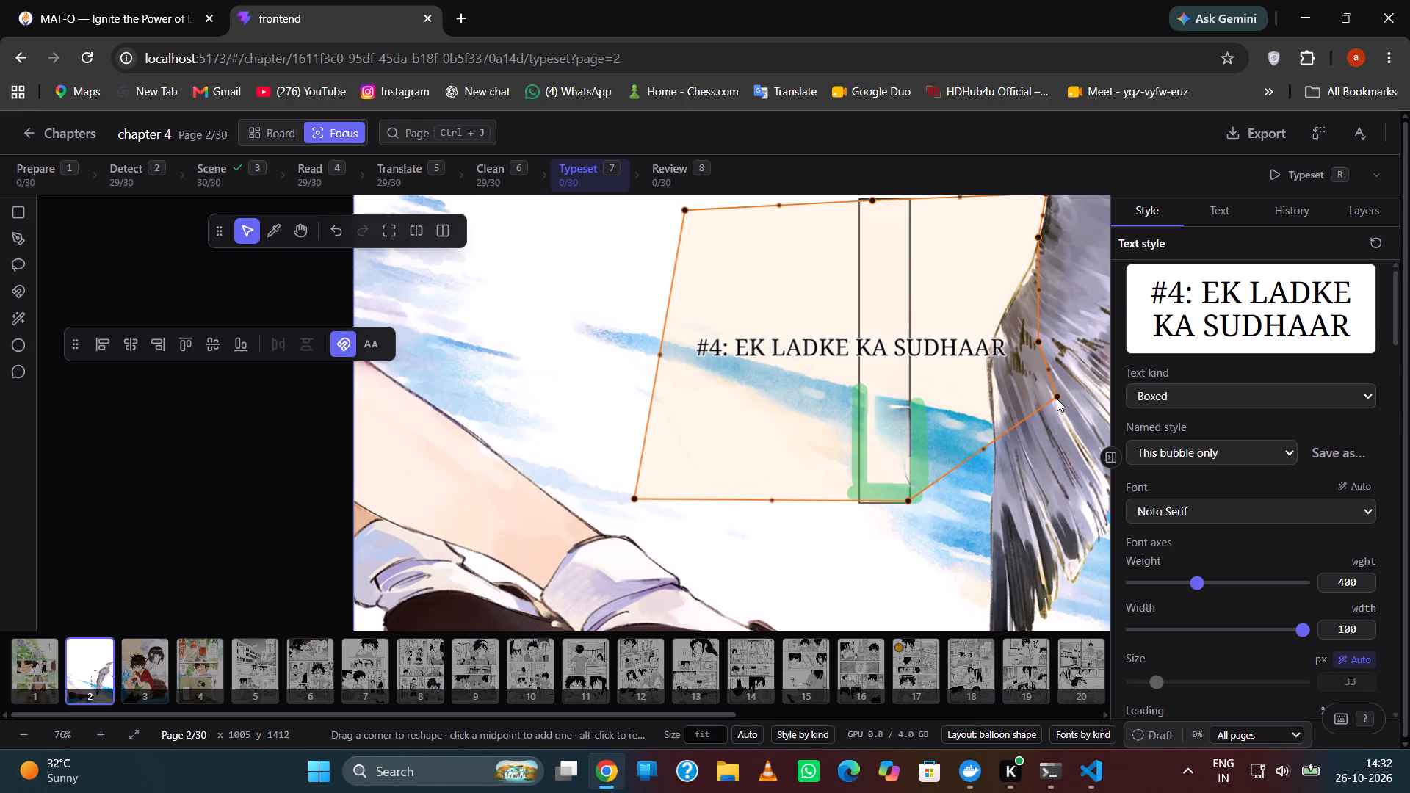
drag(1058, 397, 1061, 511)
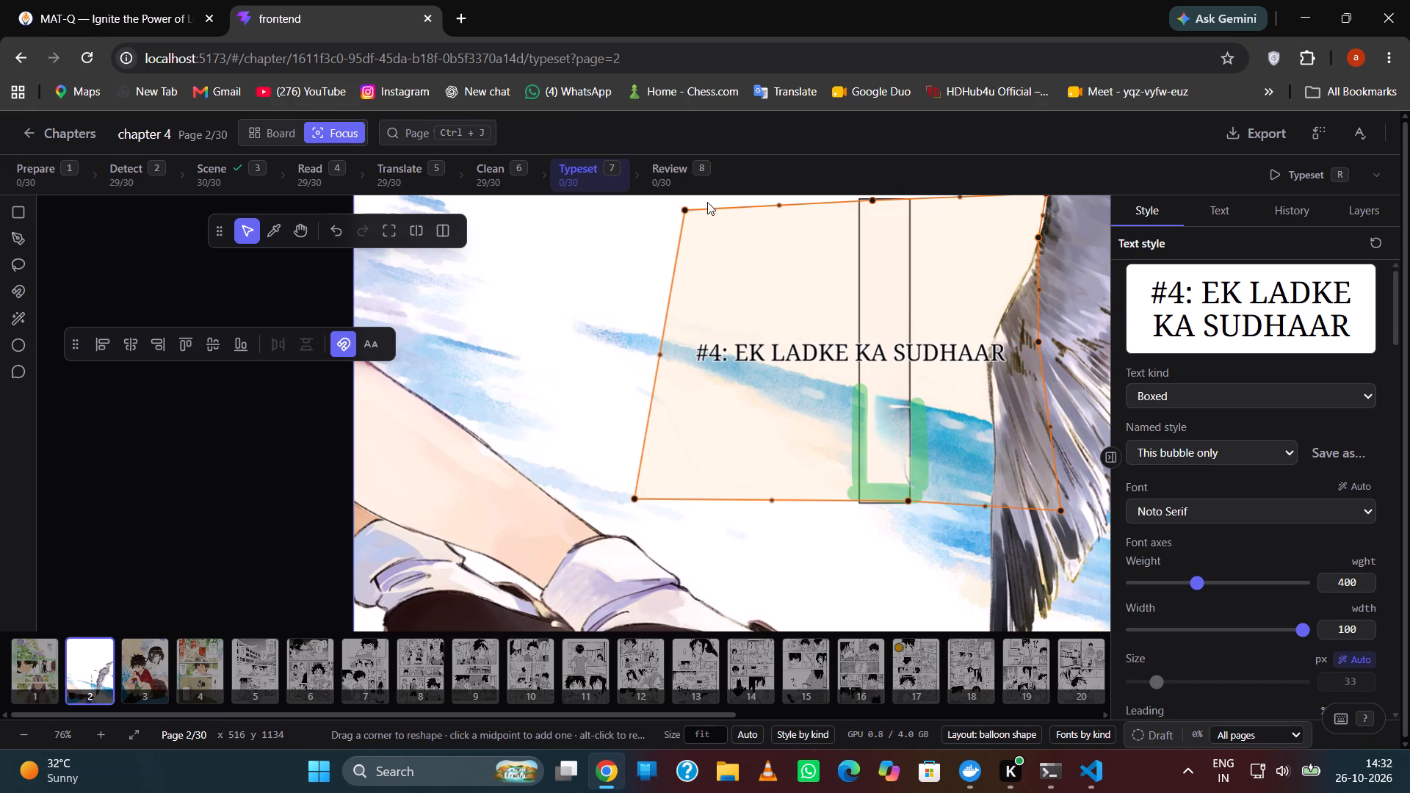
Lower the top edge of the "#4: Ek ladke ka sudhaar" text area by moving its upper points down to just above the title.
drag(687, 209, 680, 319)
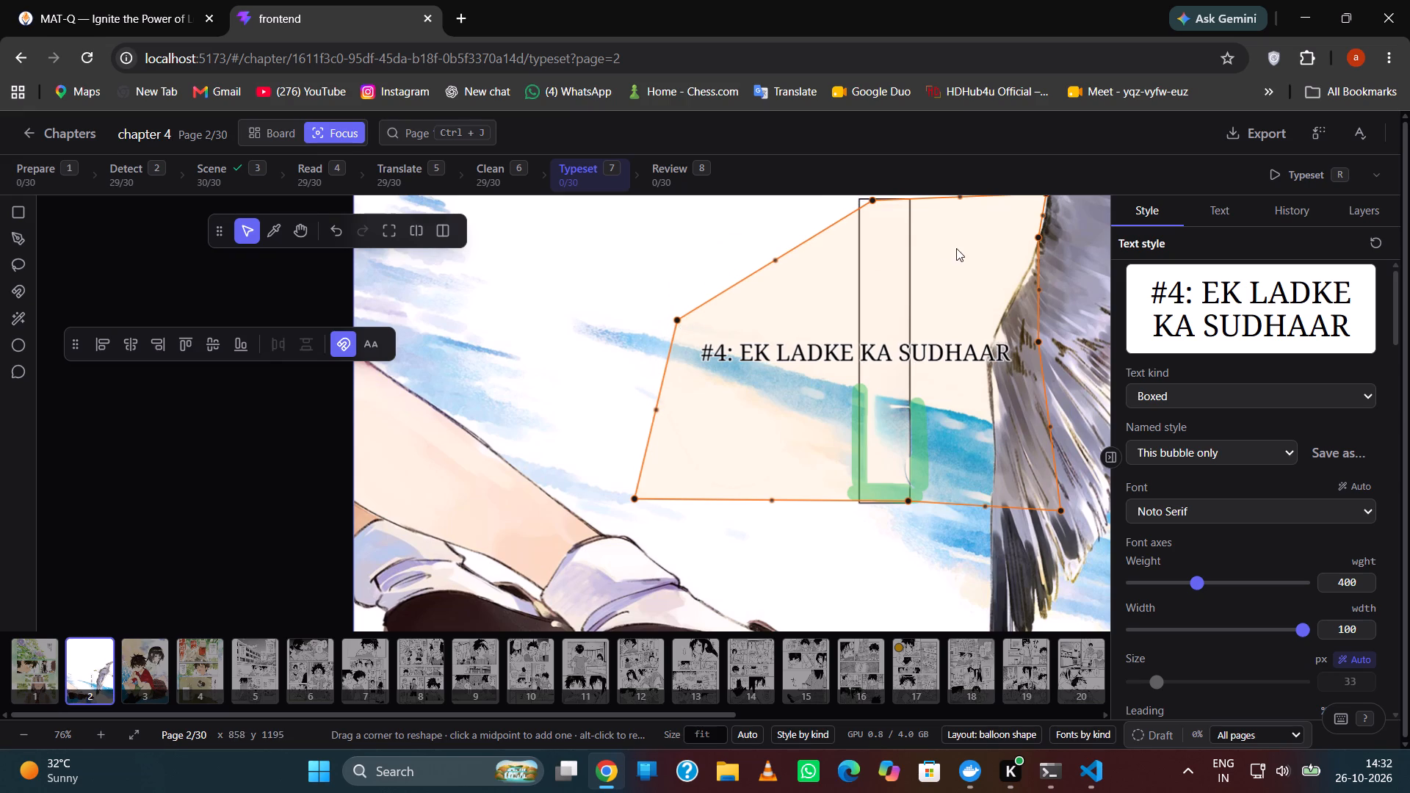
scroll(958, 248, down, 4)
drag(1021, 205, 1012, 283)
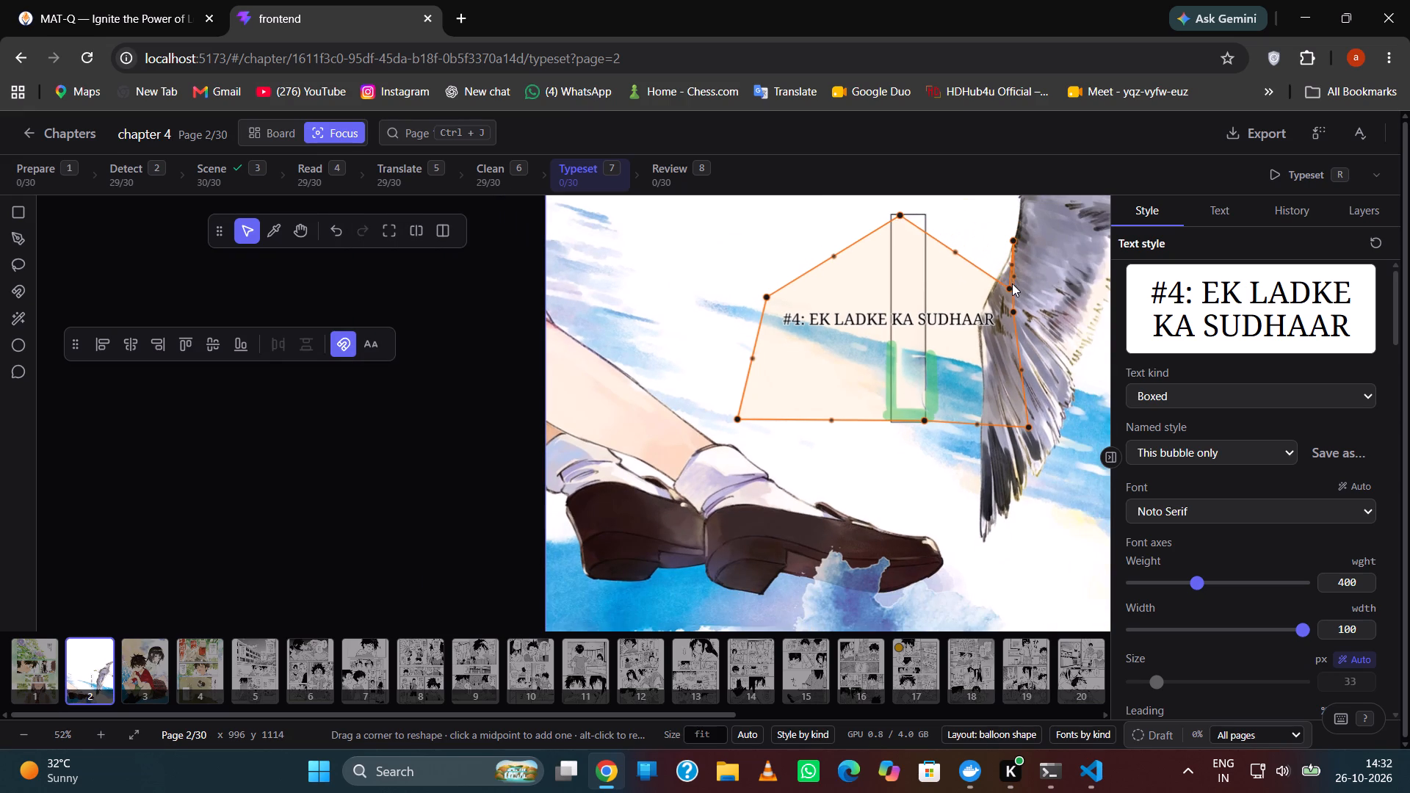
drag(1012, 283, 1004, 291)
drag(899, 215, 905, 297)
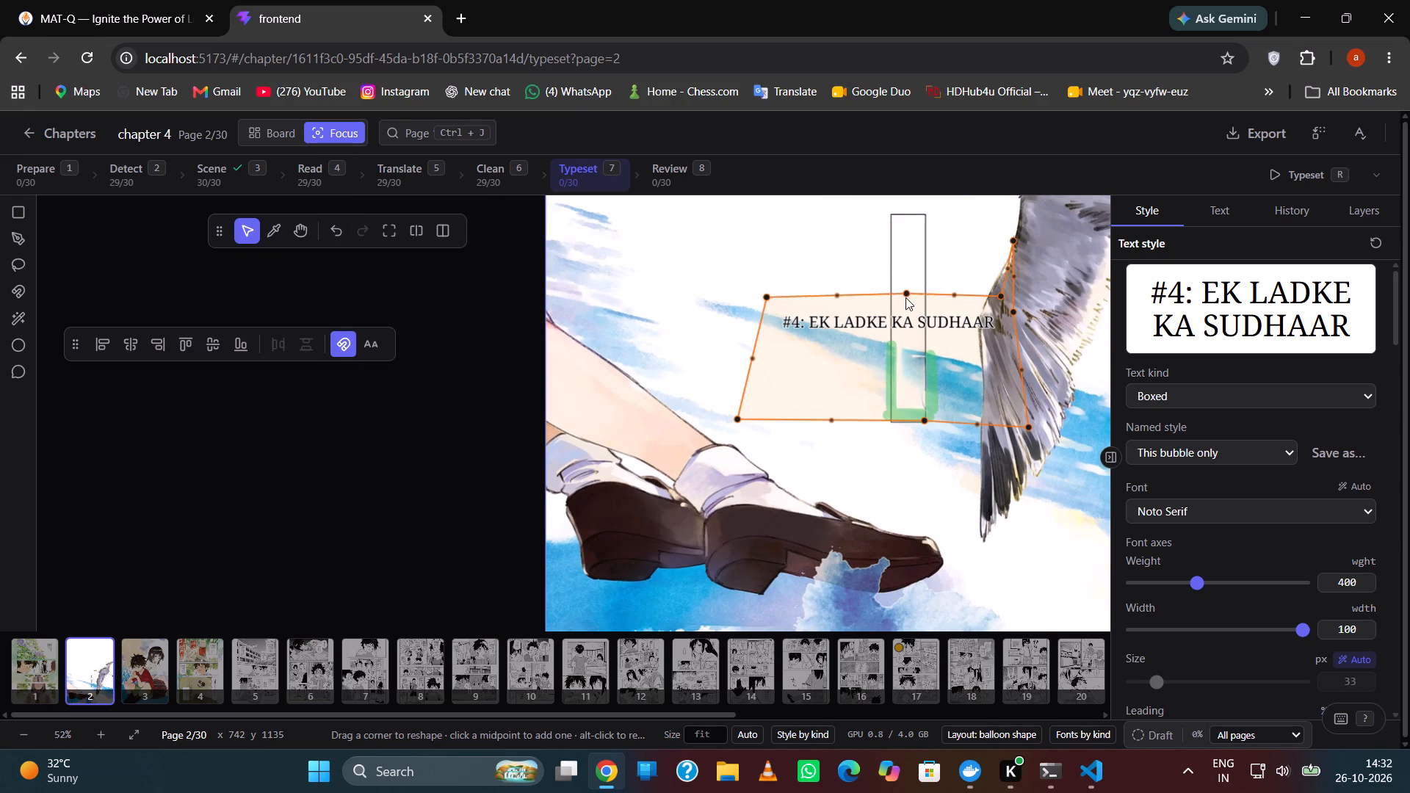
drag(905, 297, 905, 305)
Flatten the title's text area into a narrow strip by raising its bottom points and lowering the remaining high point by the wing.
drag(740, 423, 762, 366)
drag(925, 422, 915, 362)
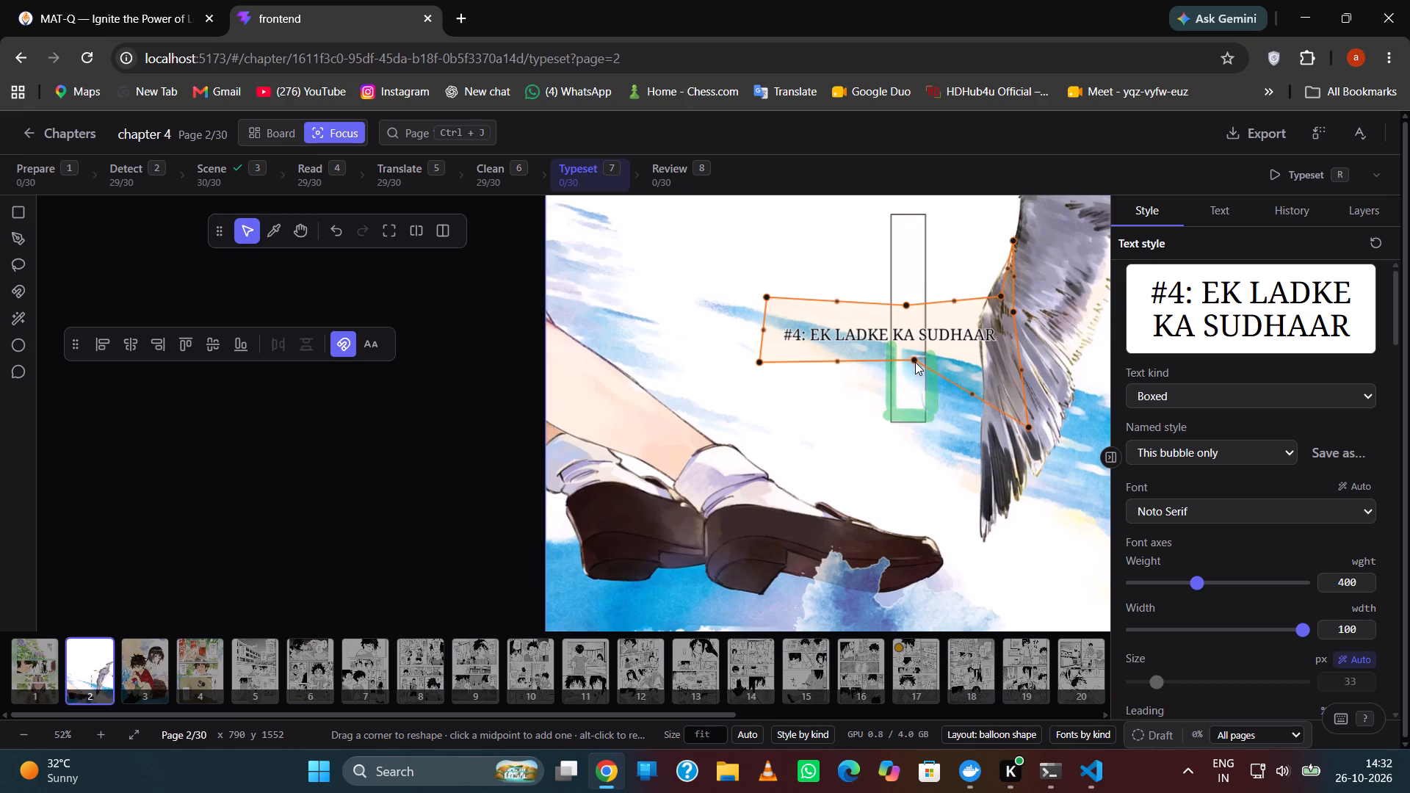
drag(915, 362, 915, 360)
drag(1029, 421, 1006, 366)
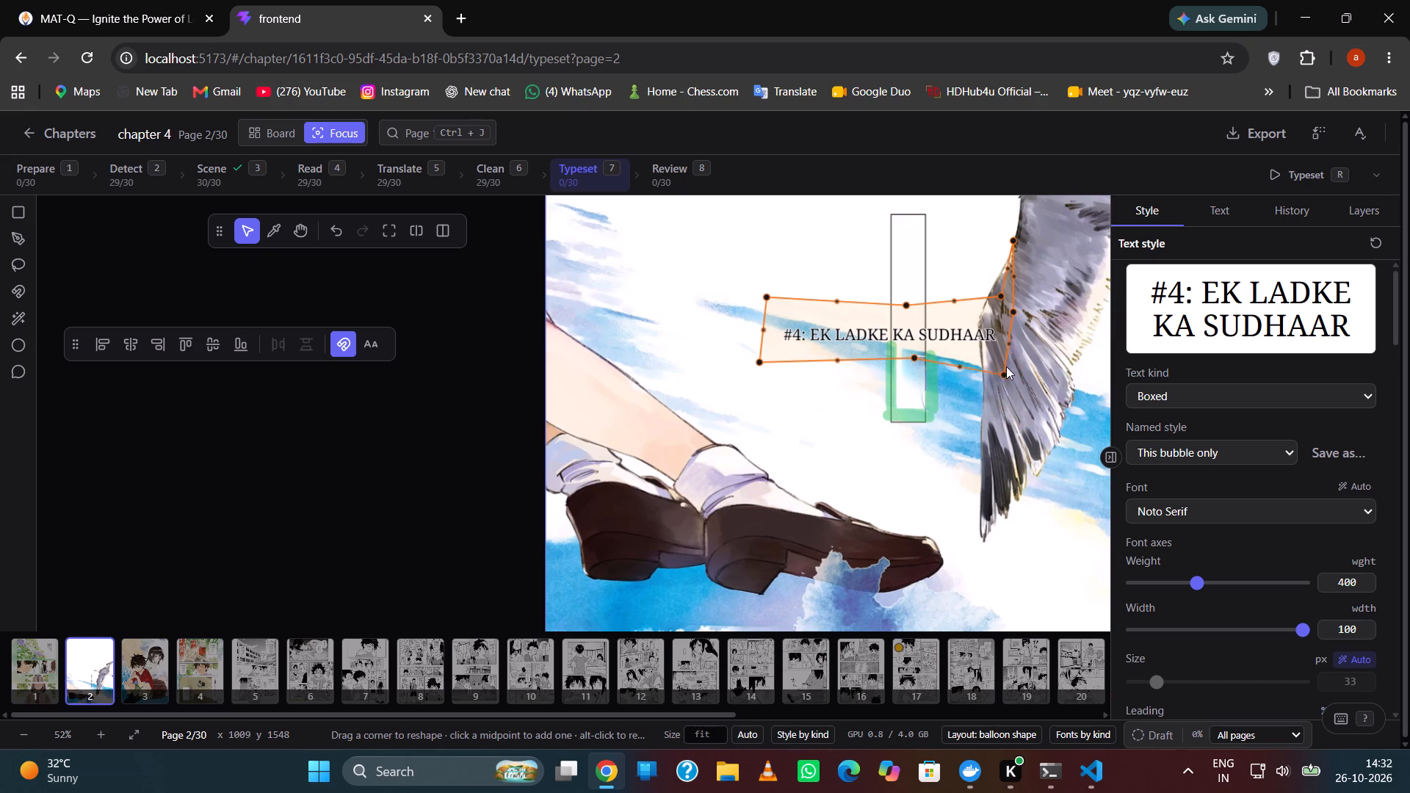
drag(1006, 366, 1012, 355)
drag(1013, 236, 1013, 282)
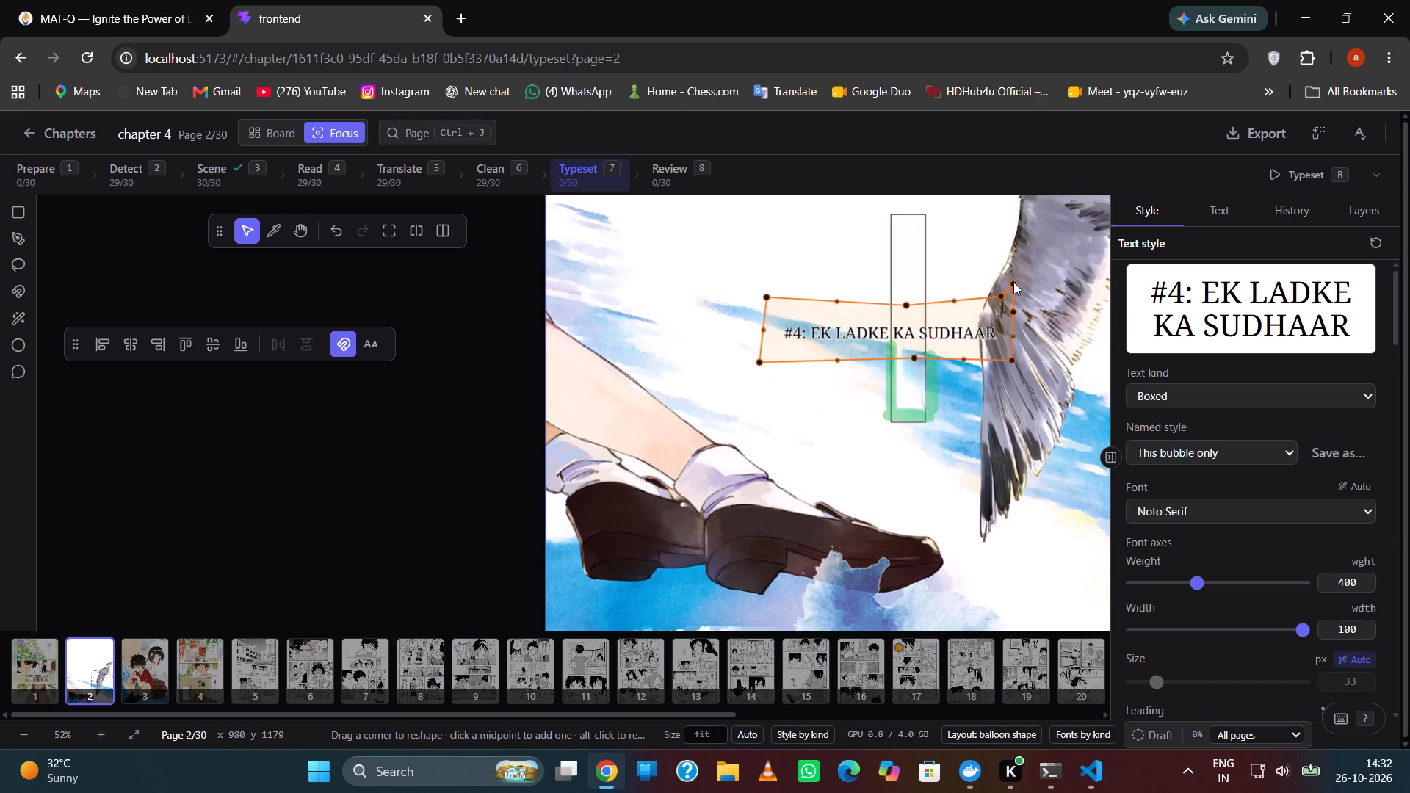
drag(1013, 282, 1013, 292)
drag(762, 361, 780, 347)
drag(1008, 360, 1012, 347)
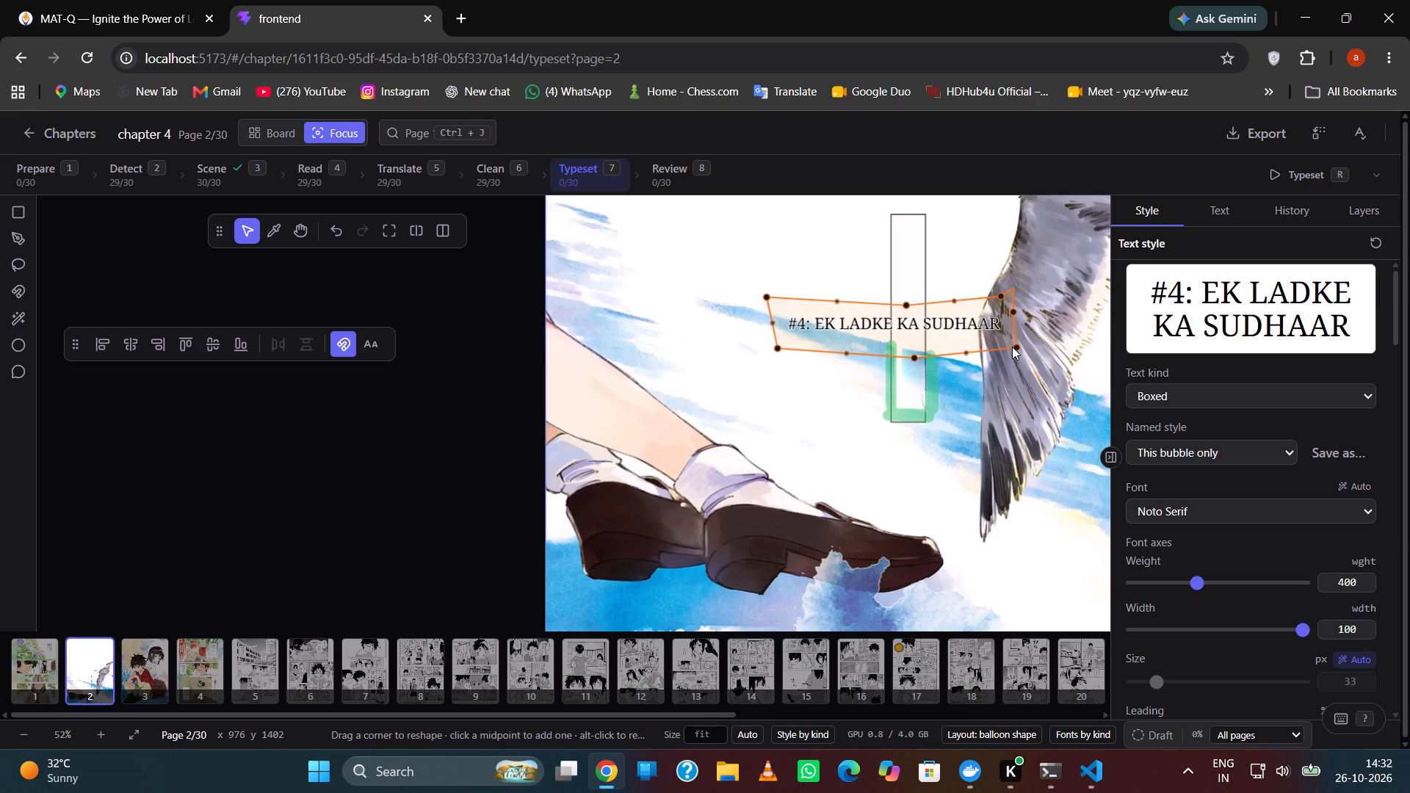
drag(913, 360, 905, 346)
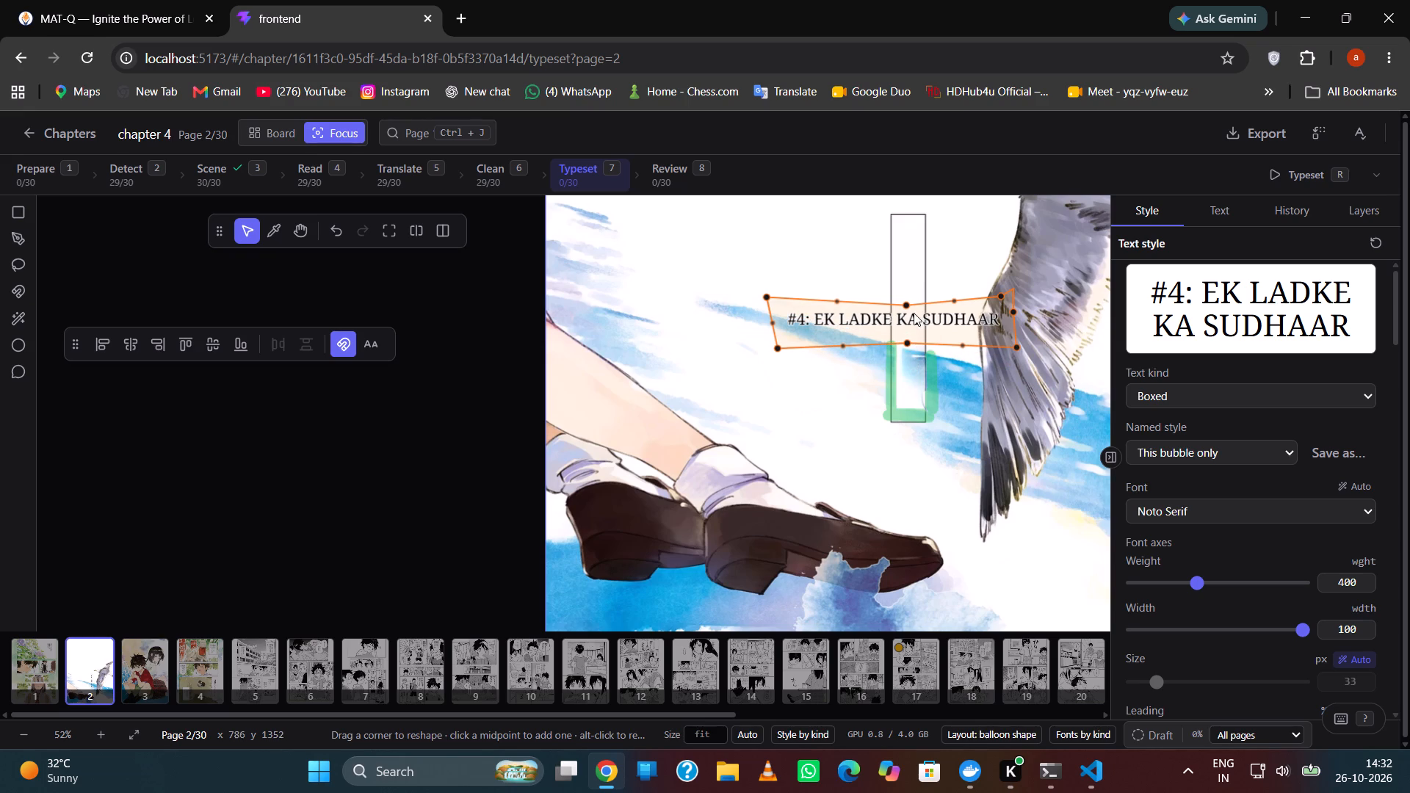
drag(784, 344, 770, 333)
Straighten the strip's edges by nudging its wing-side corners and the middle point of its top edge into line.
click(1010, 298)
scroll(1011, 296, up, 5)
drag(1014, 280, 1015, 291)
drag(1017, 368, 1013, 366)
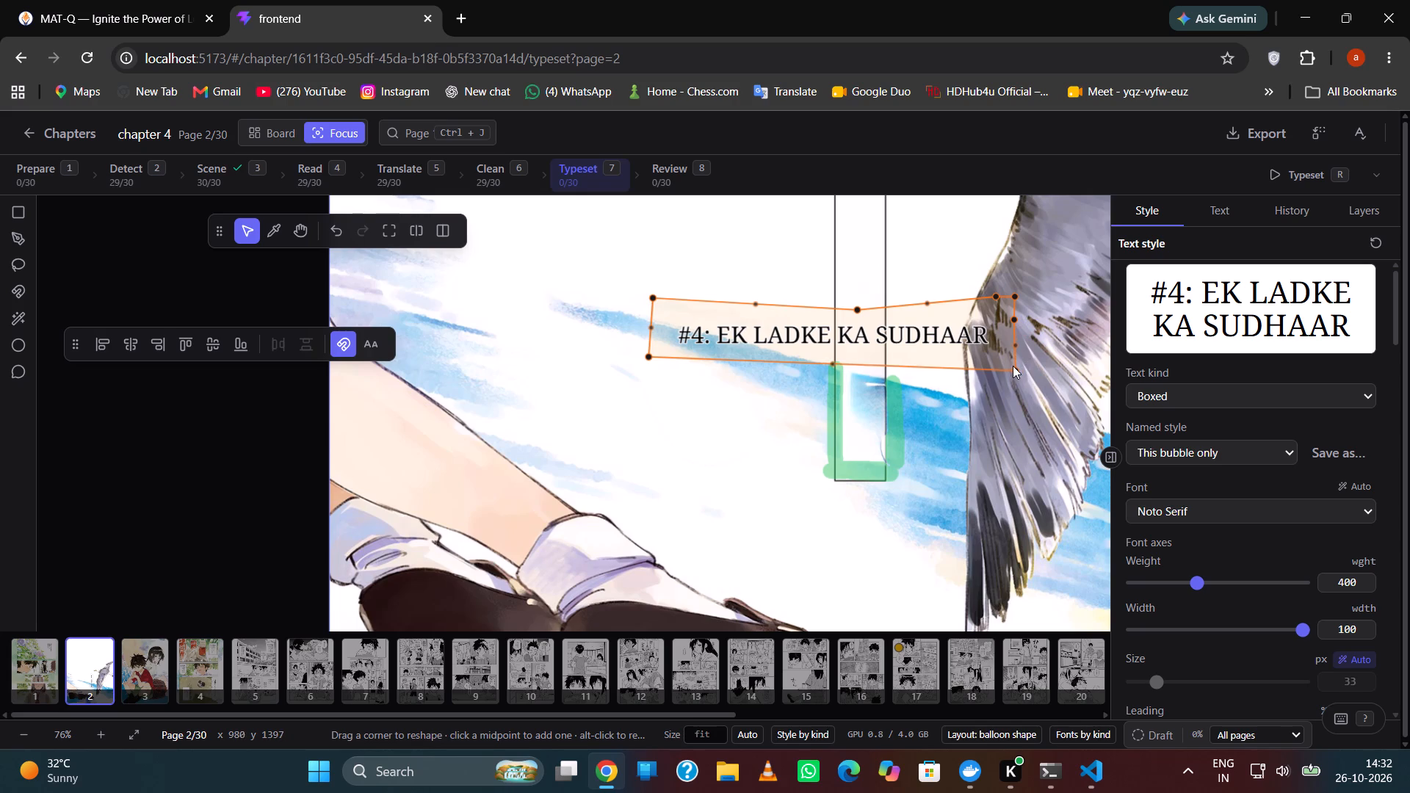
drag(1013, 366, 1013, 361)
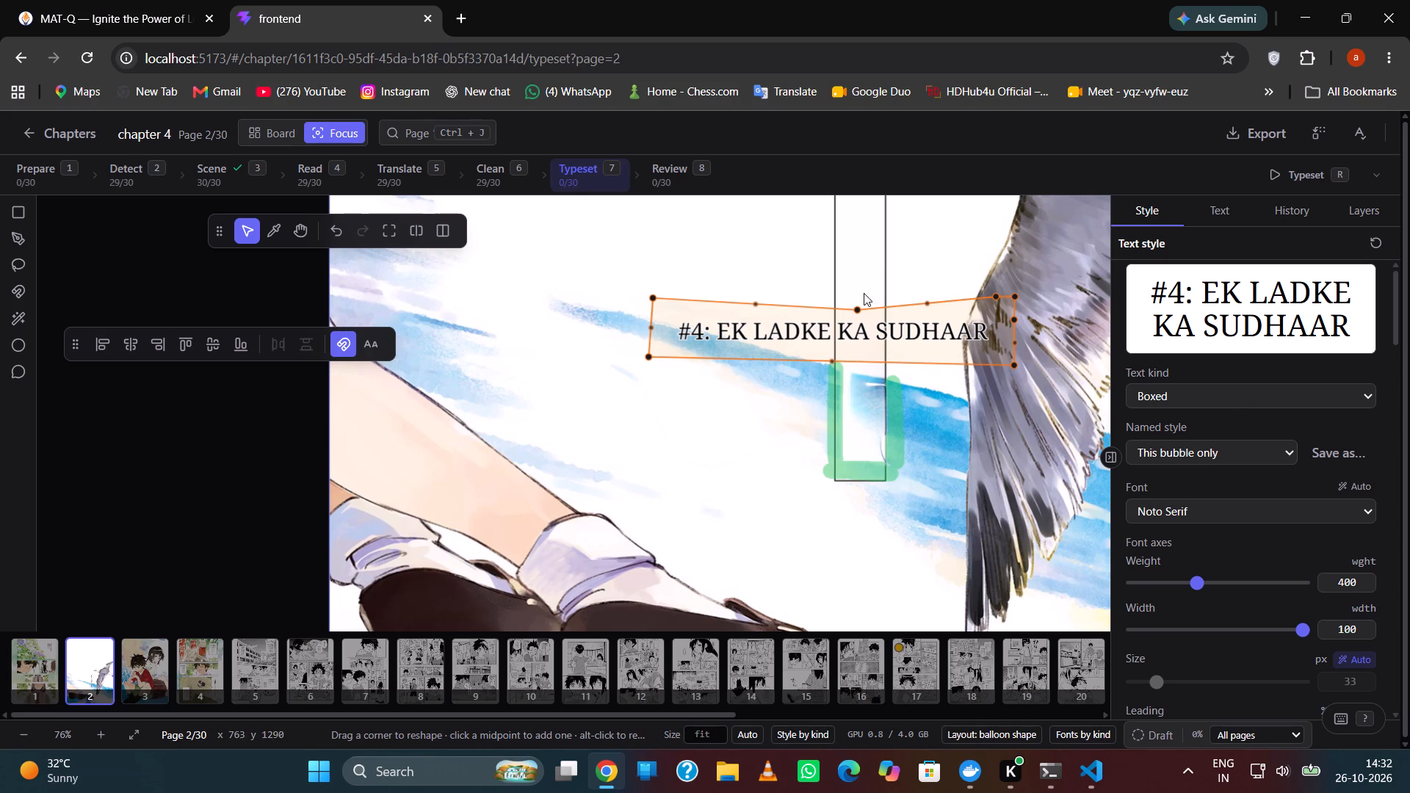
drag(858, 308, 847, 298)
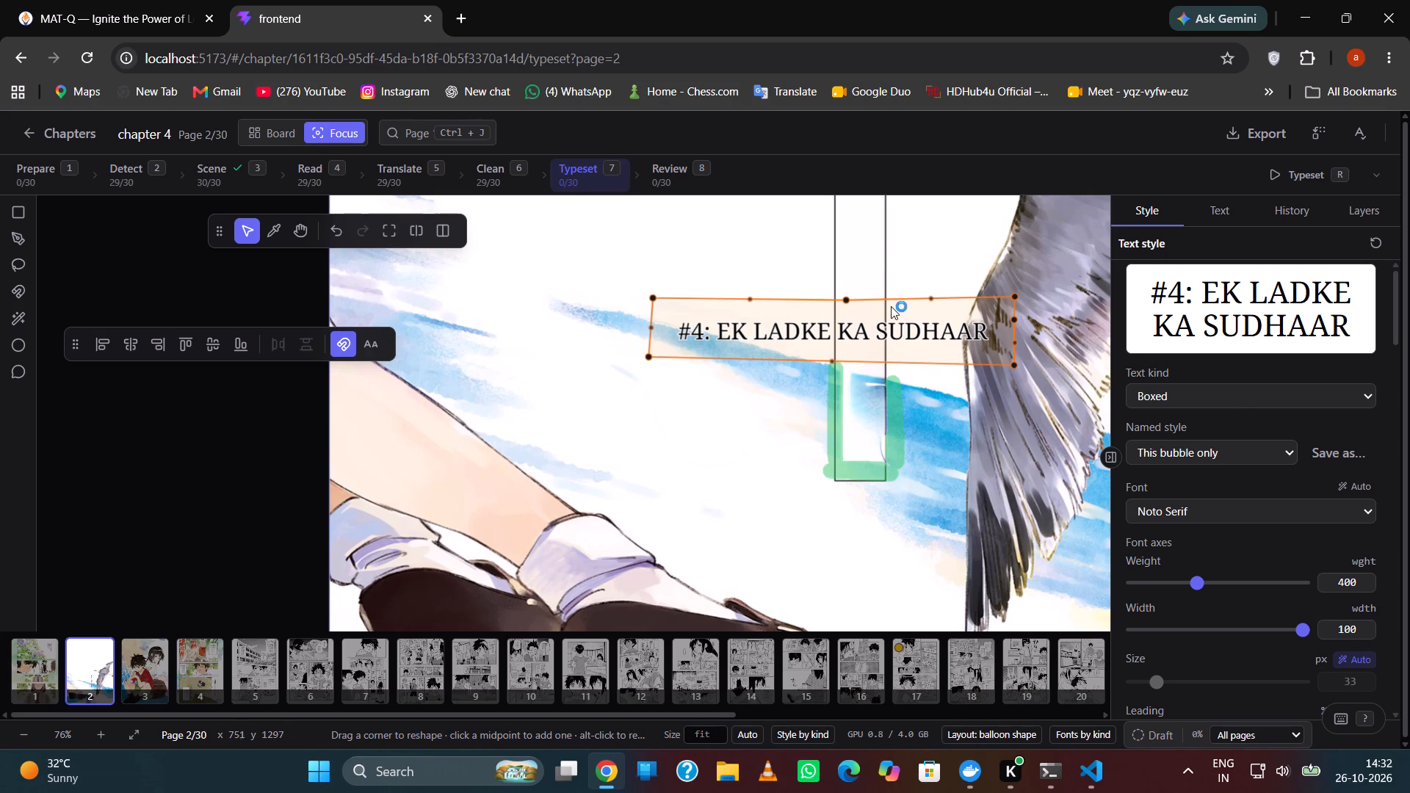
drag(1010, 358, 1012, 348)
Set the title text's rotation to 90°.
scroll(1278, 482, down, 6)
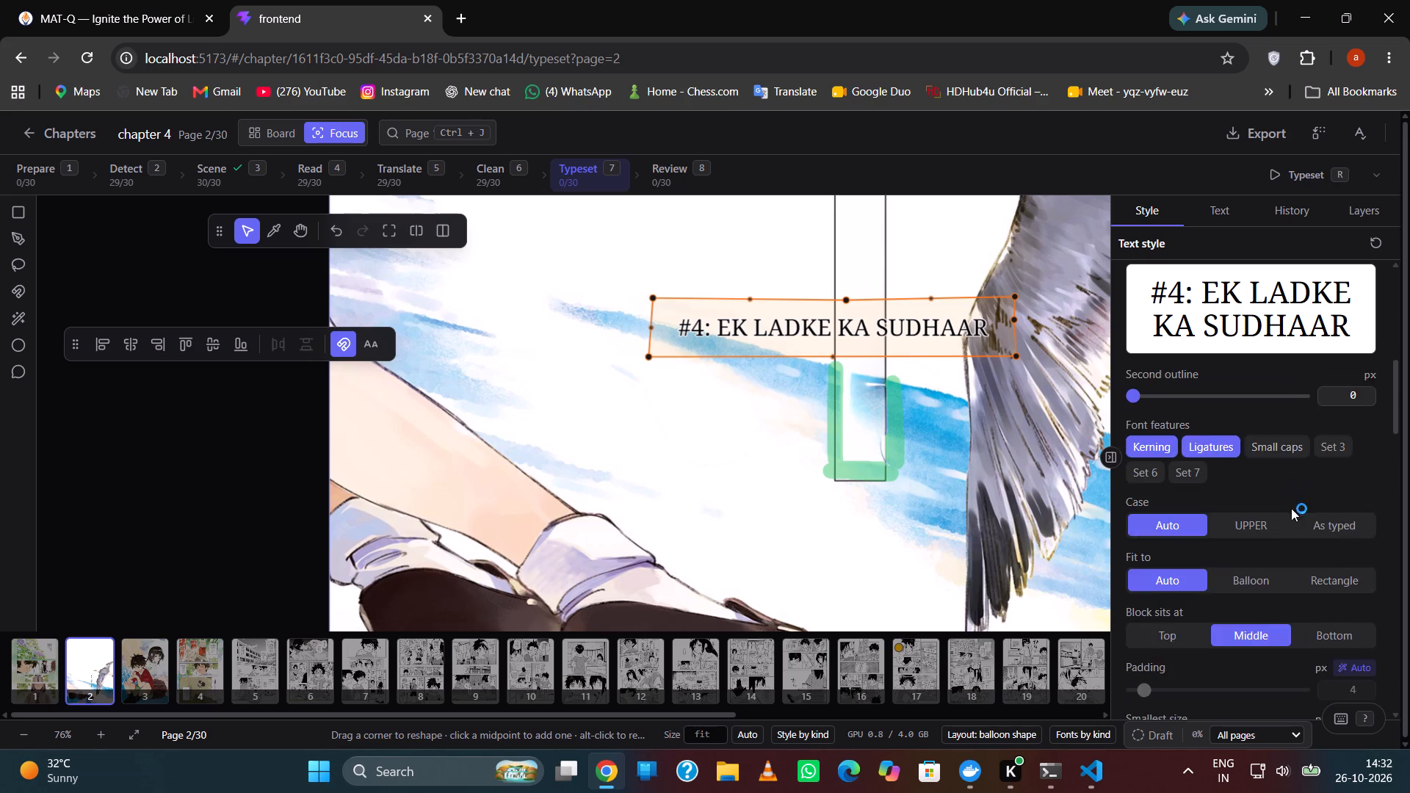
scroll(1301, 528, down, 3)
scroll(1301, 529, up, 1)
scroll(1301, 529, down, 14)
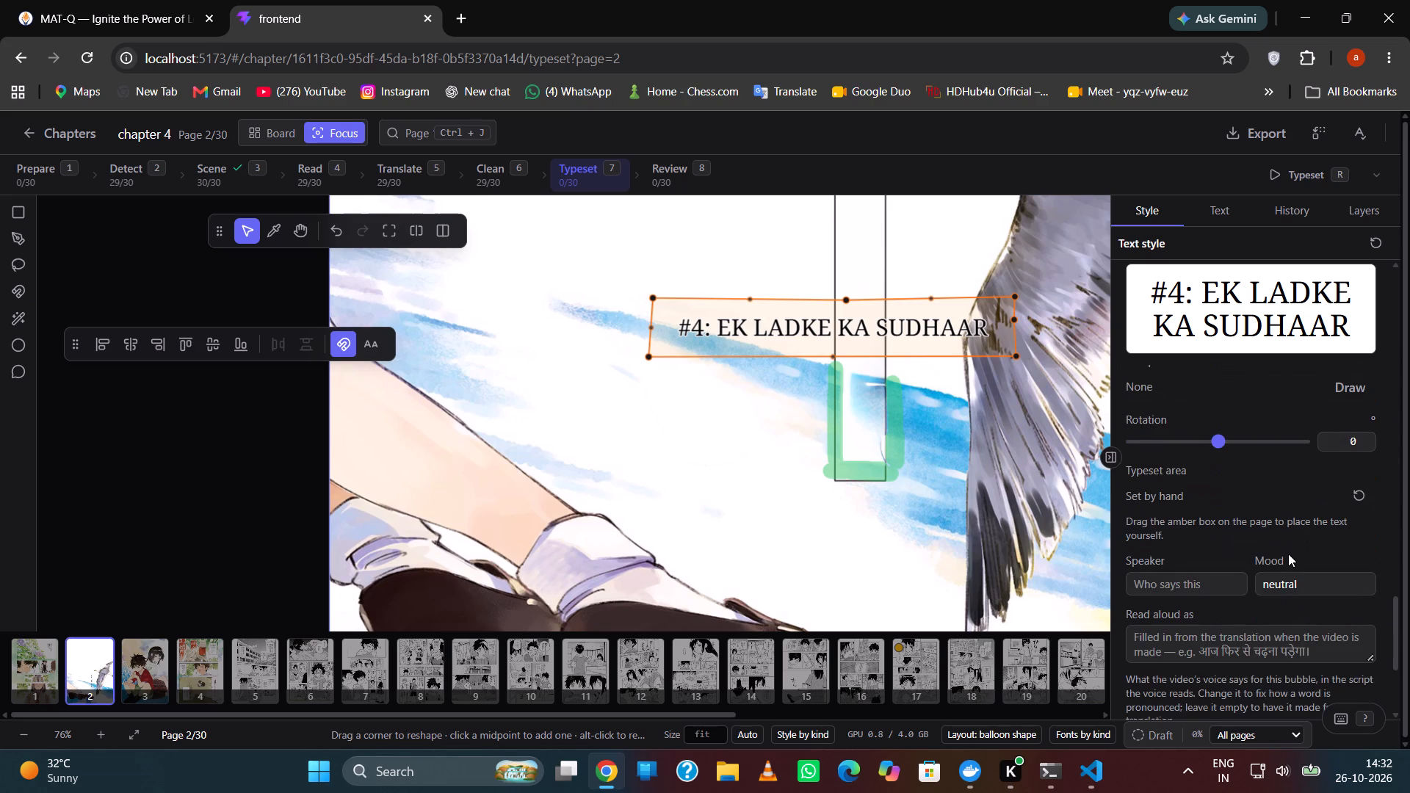
scroll(1288, 554, up, 2)
drag(1221, 622, 1244, 626)
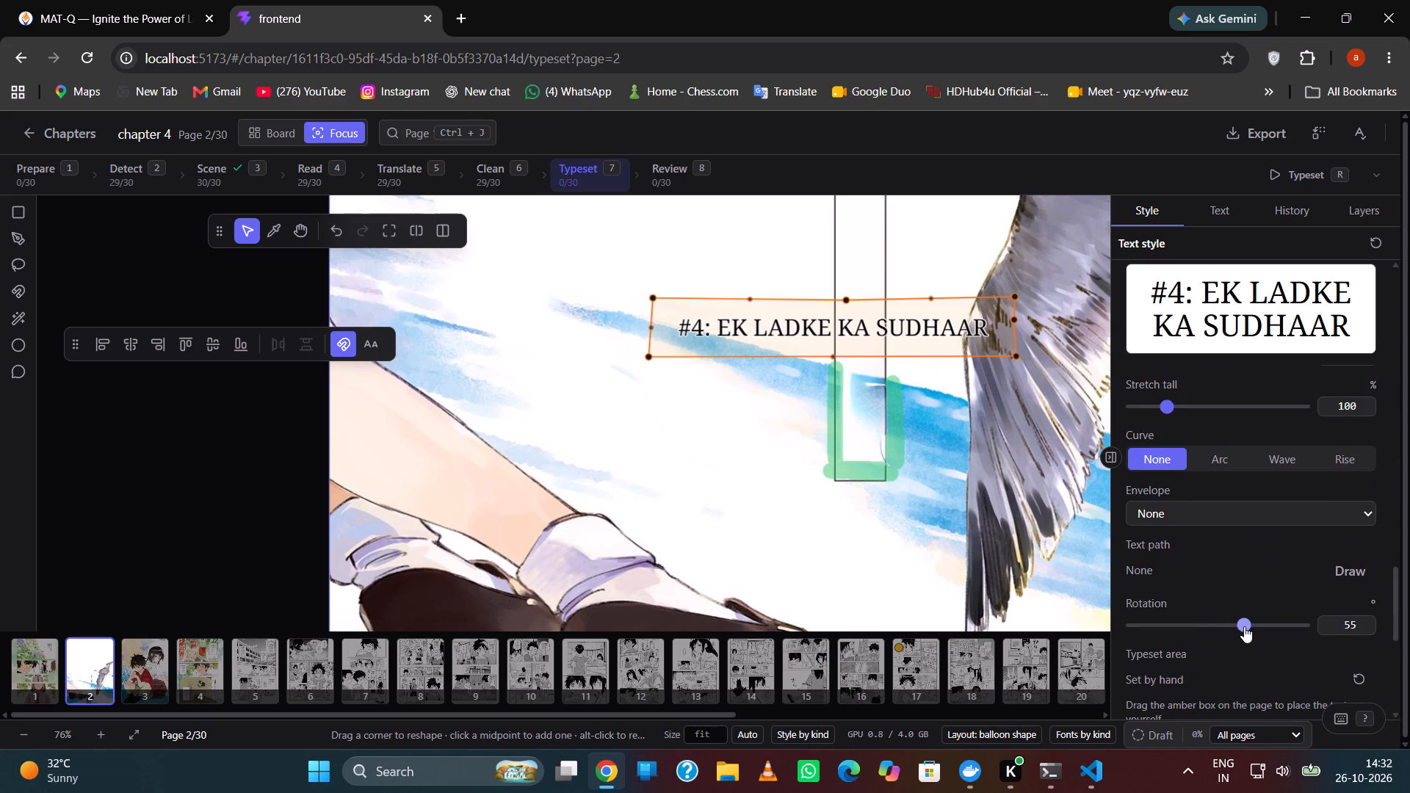
drag(1244, 626, 1257, 628)
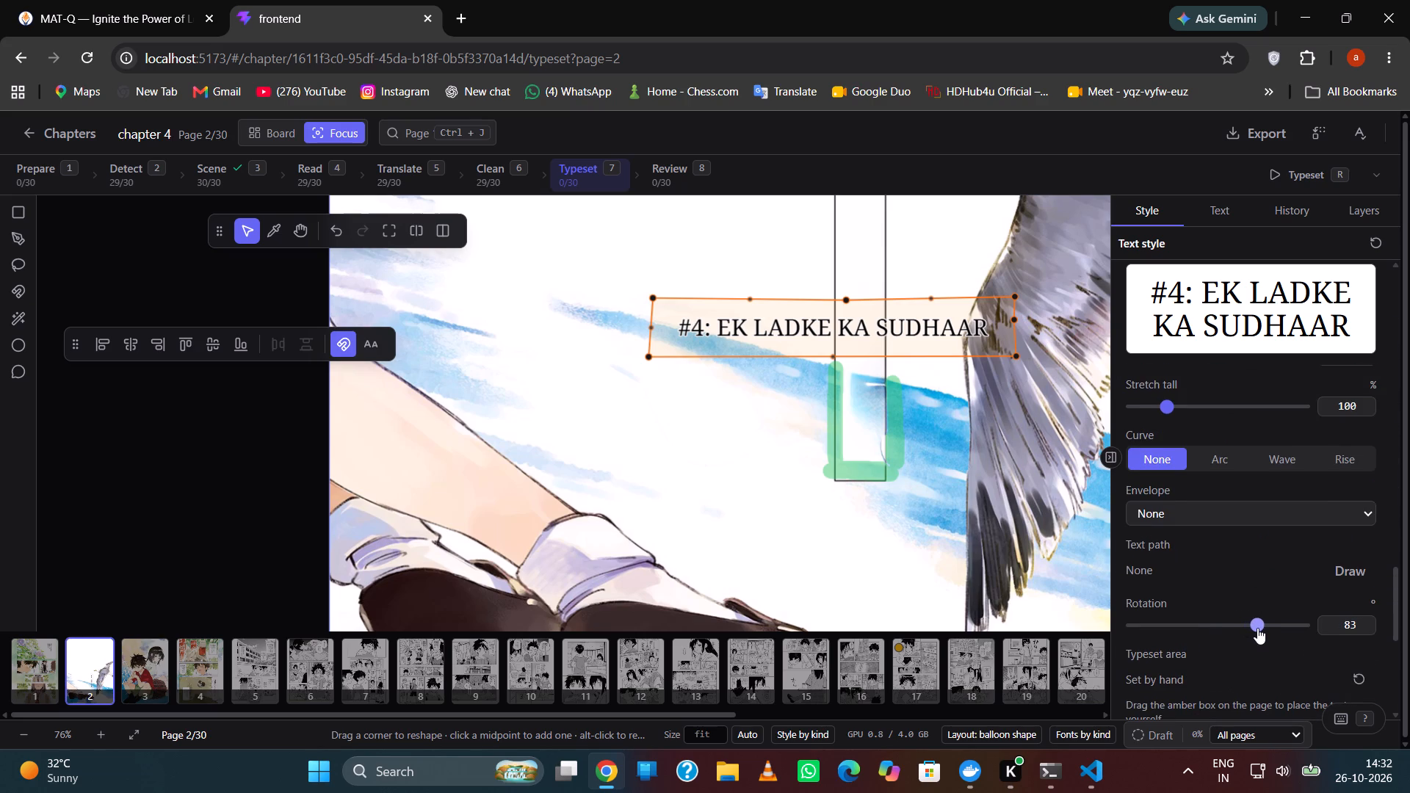
drag(1257, 628, 1260, 628)
click(1262, 628)
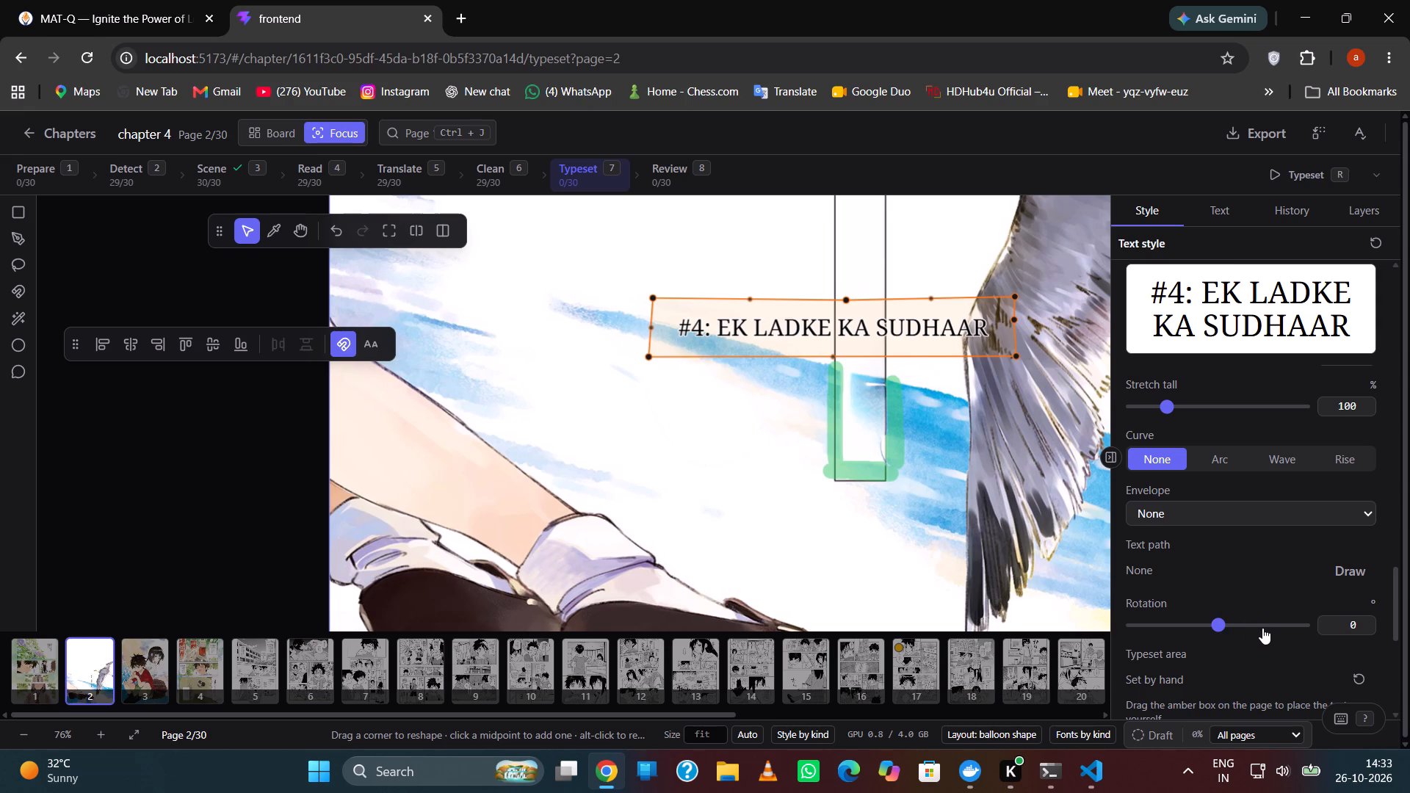
click(1262, 628)
double_click(1365, 629)
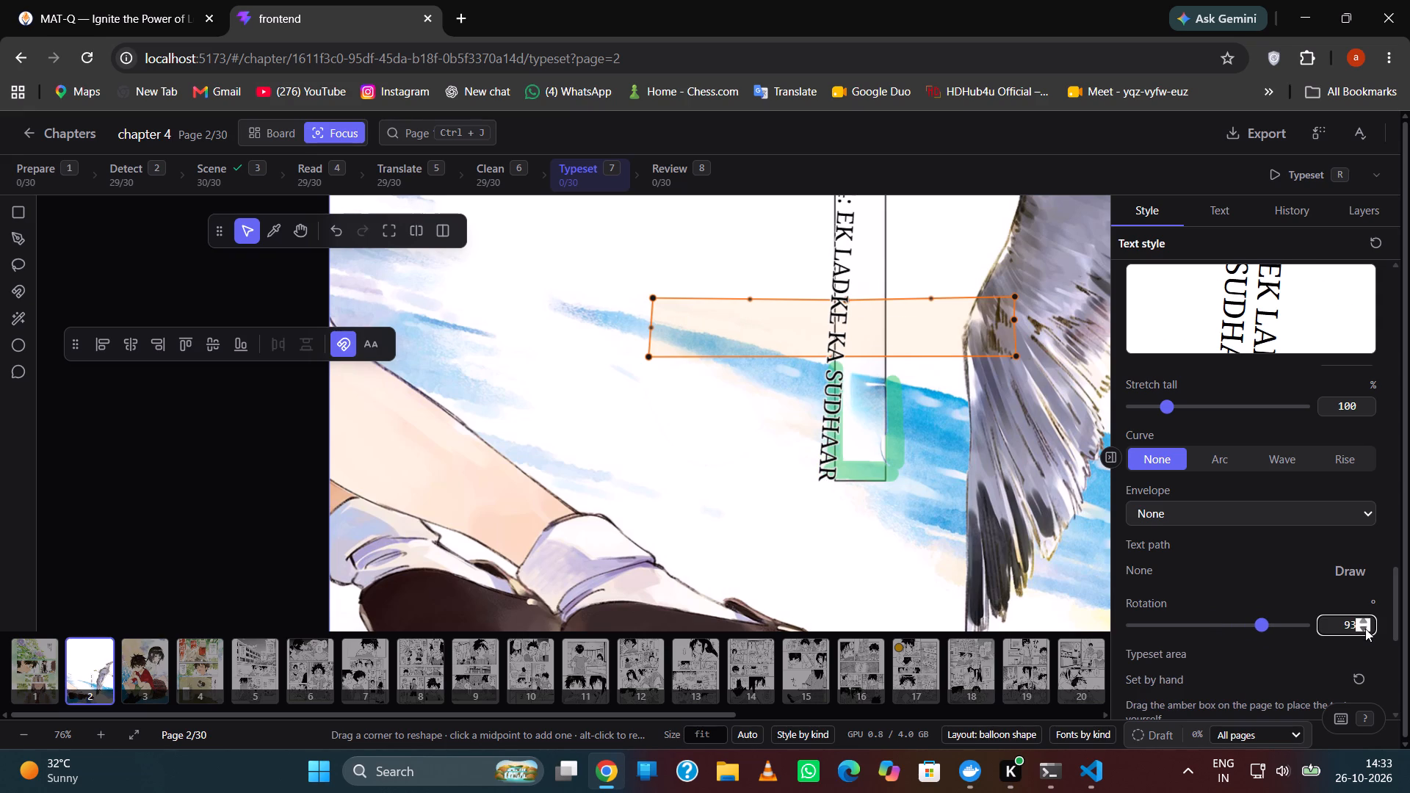
double_click(1365, 629)
click(1362, 643)
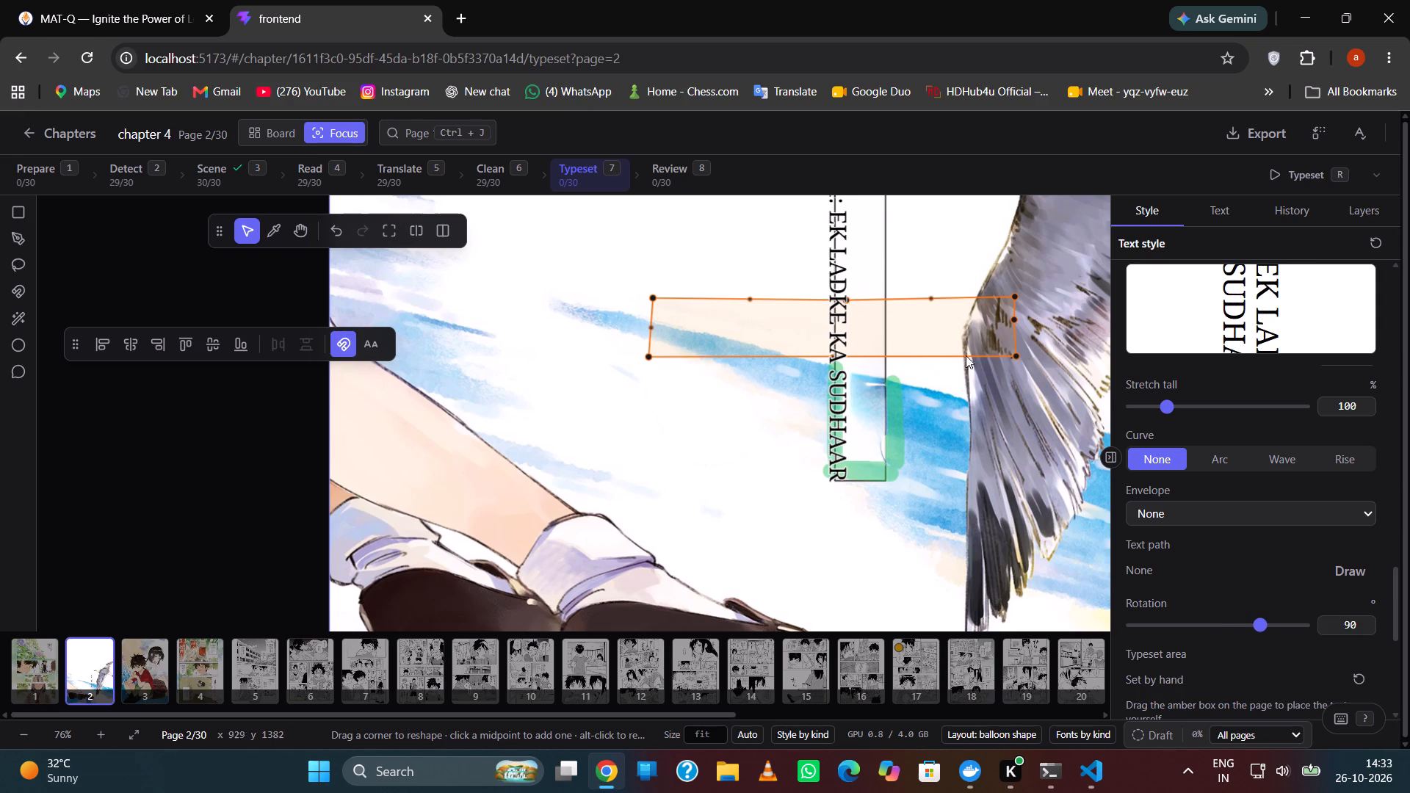
Shift the title's text area slightly to the right so the vertical title sits inside the original narrow box.
drag(914, 332, 941, 332)
drag(944, 332, 936, 327)
scroll(926, 361, down, 5)
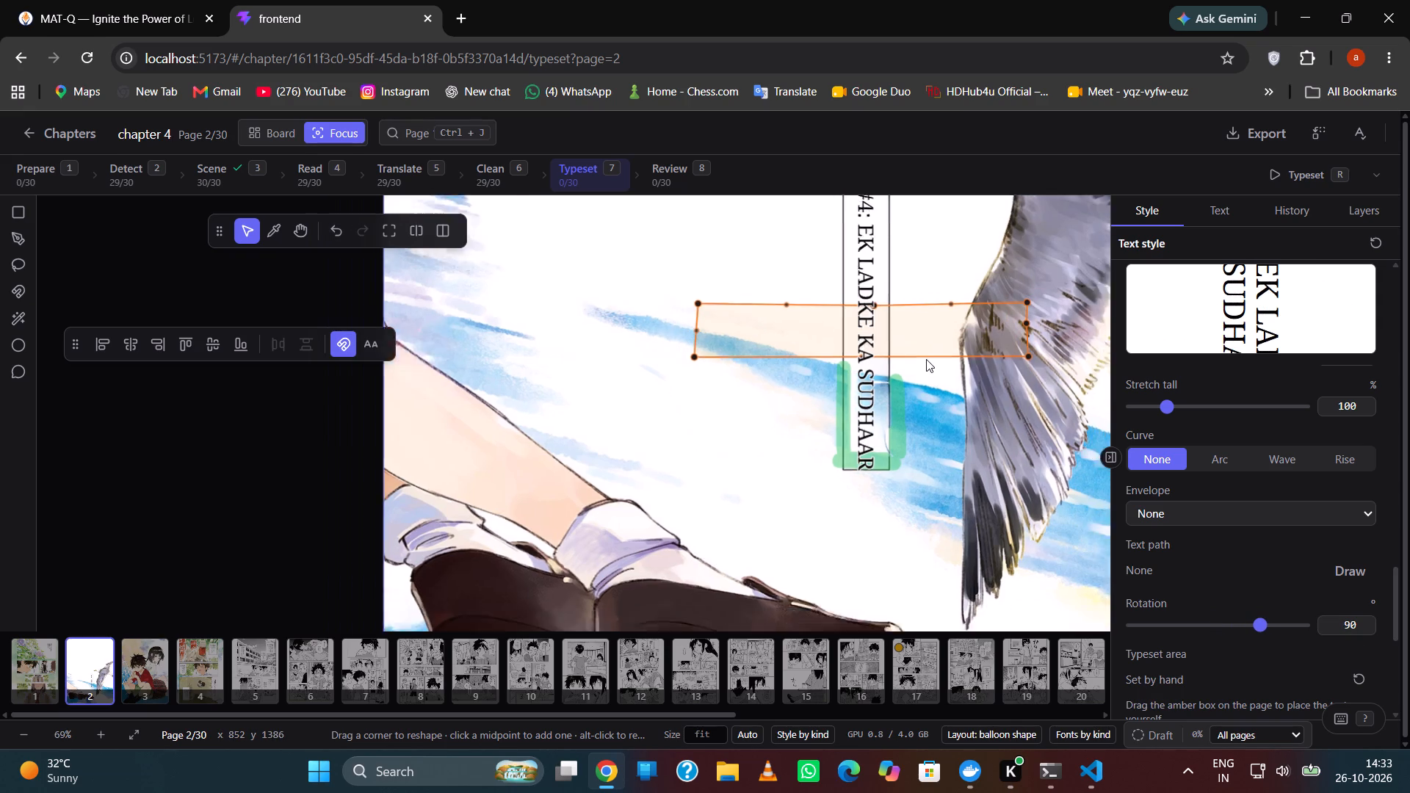
Override the title's automatic font size, setting it to 30 px, and deselect the title.
scroll(1185, 423, up, 4)
scroll(1223, 476, up, 1)
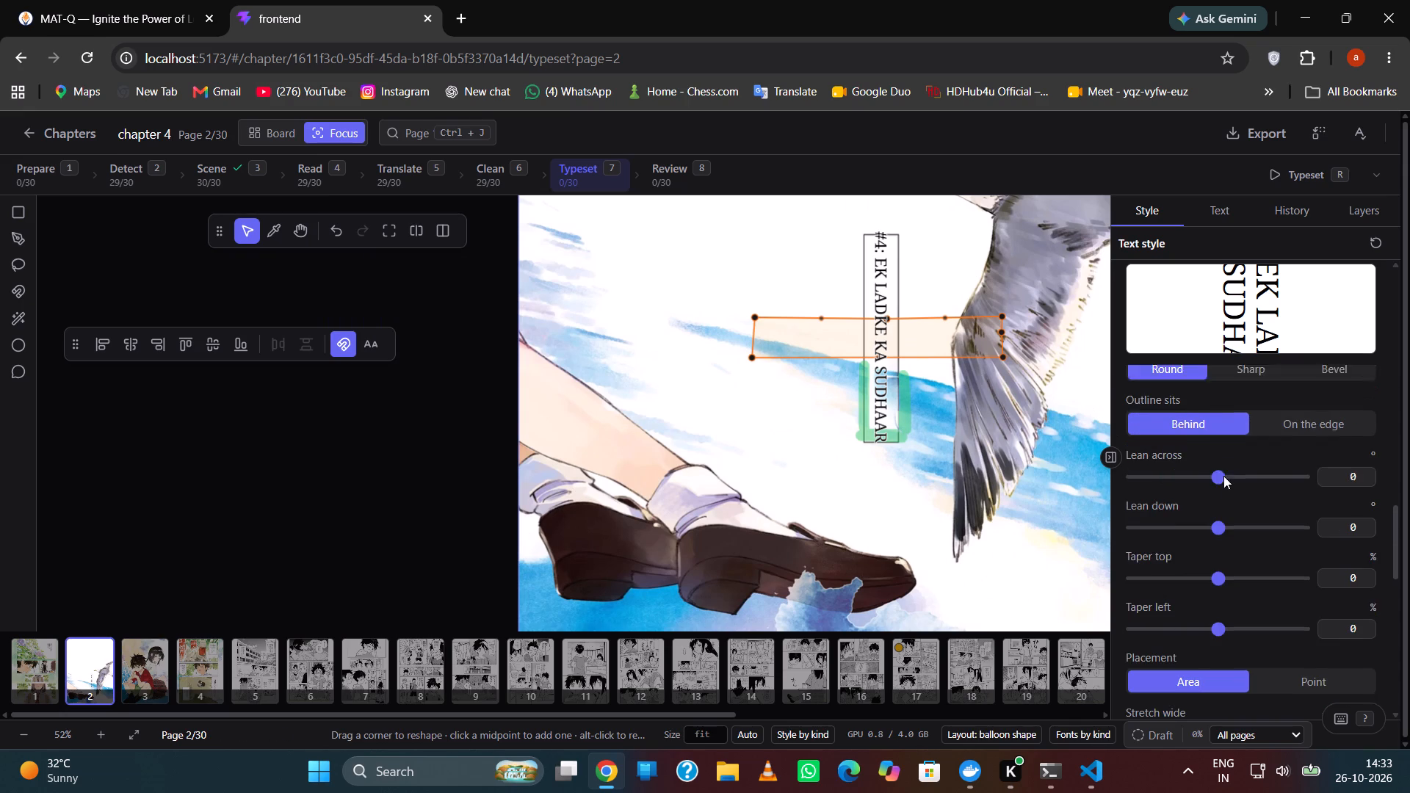
scroll(1223, 476, up, 8)
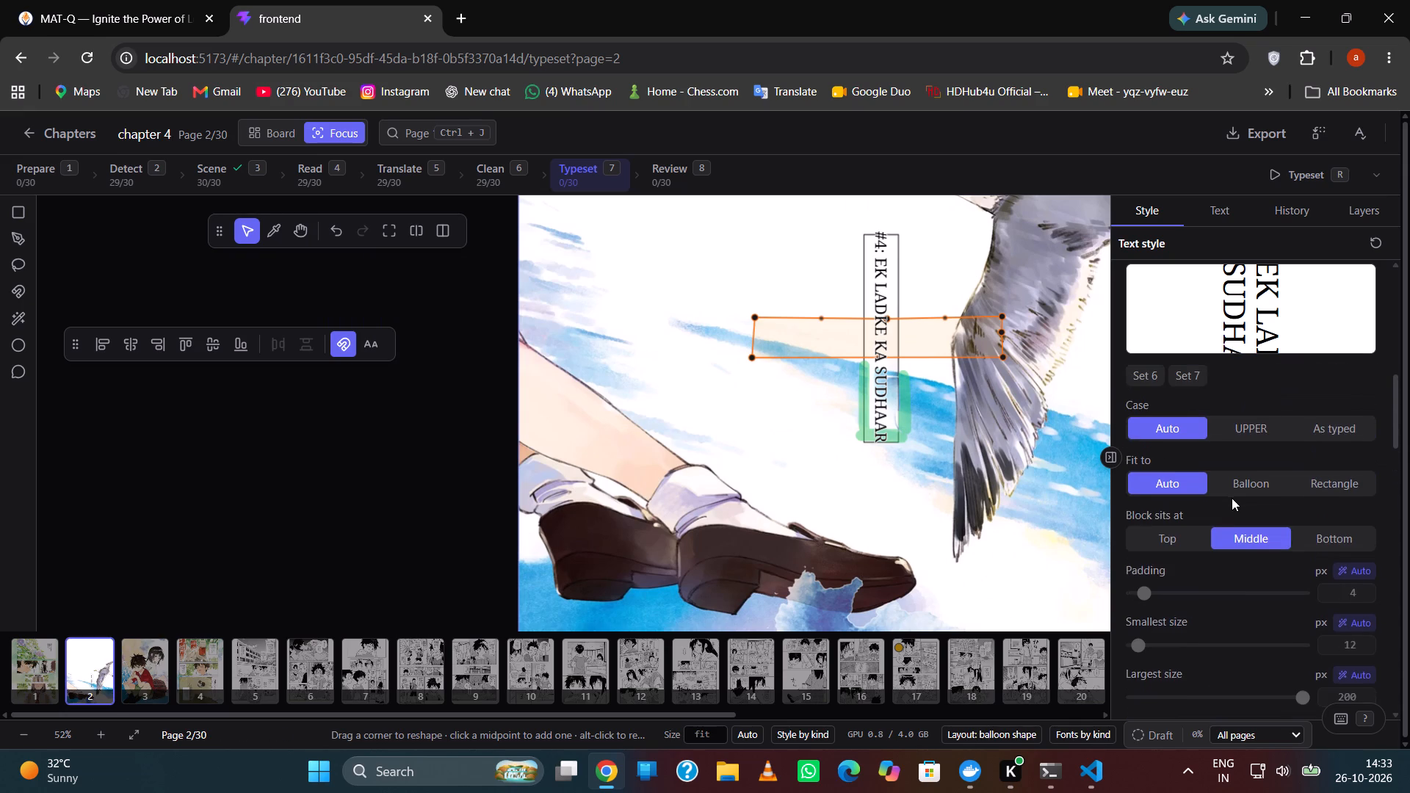
scroll(1232, 498, up, 7)
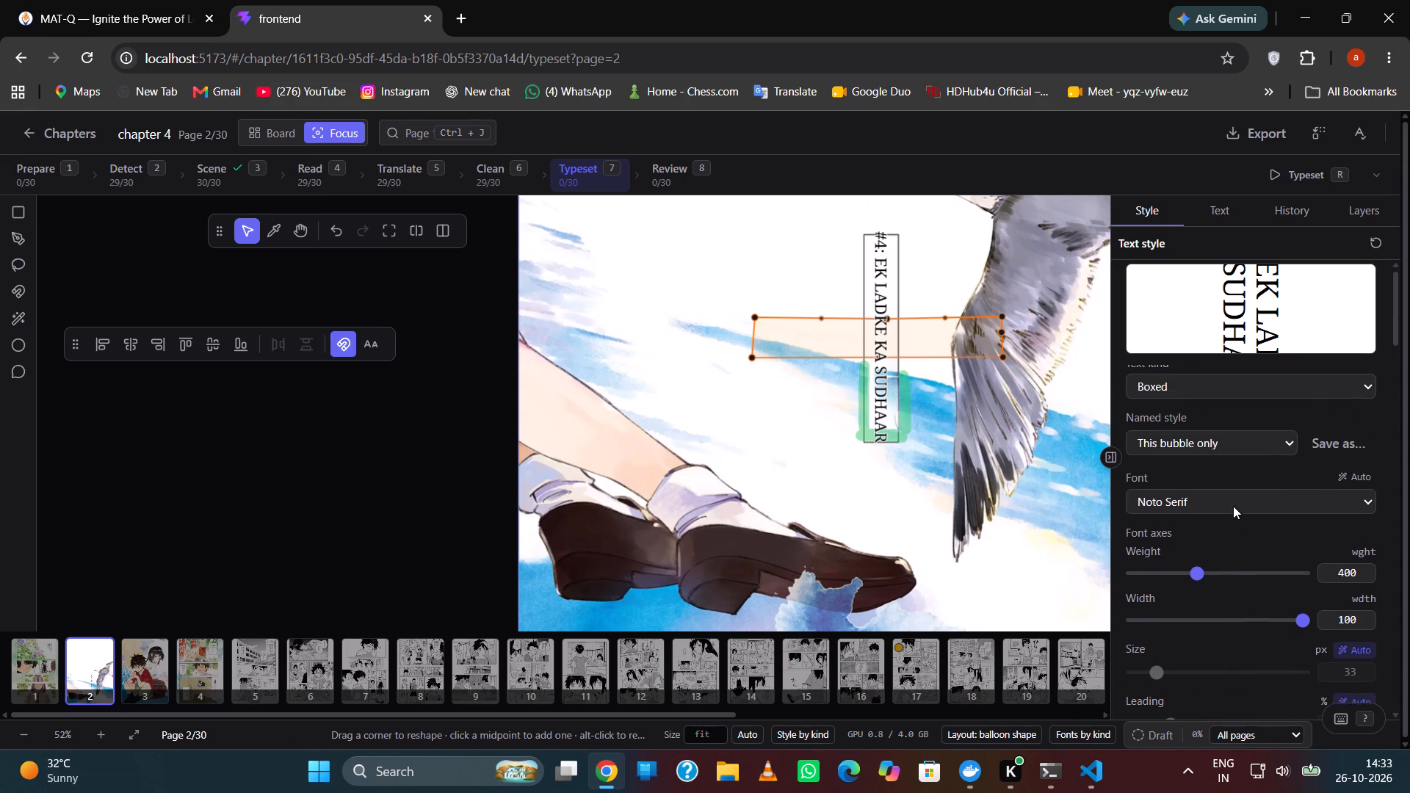
scroll(1233, 521, down, 3)
click(1351, 440)
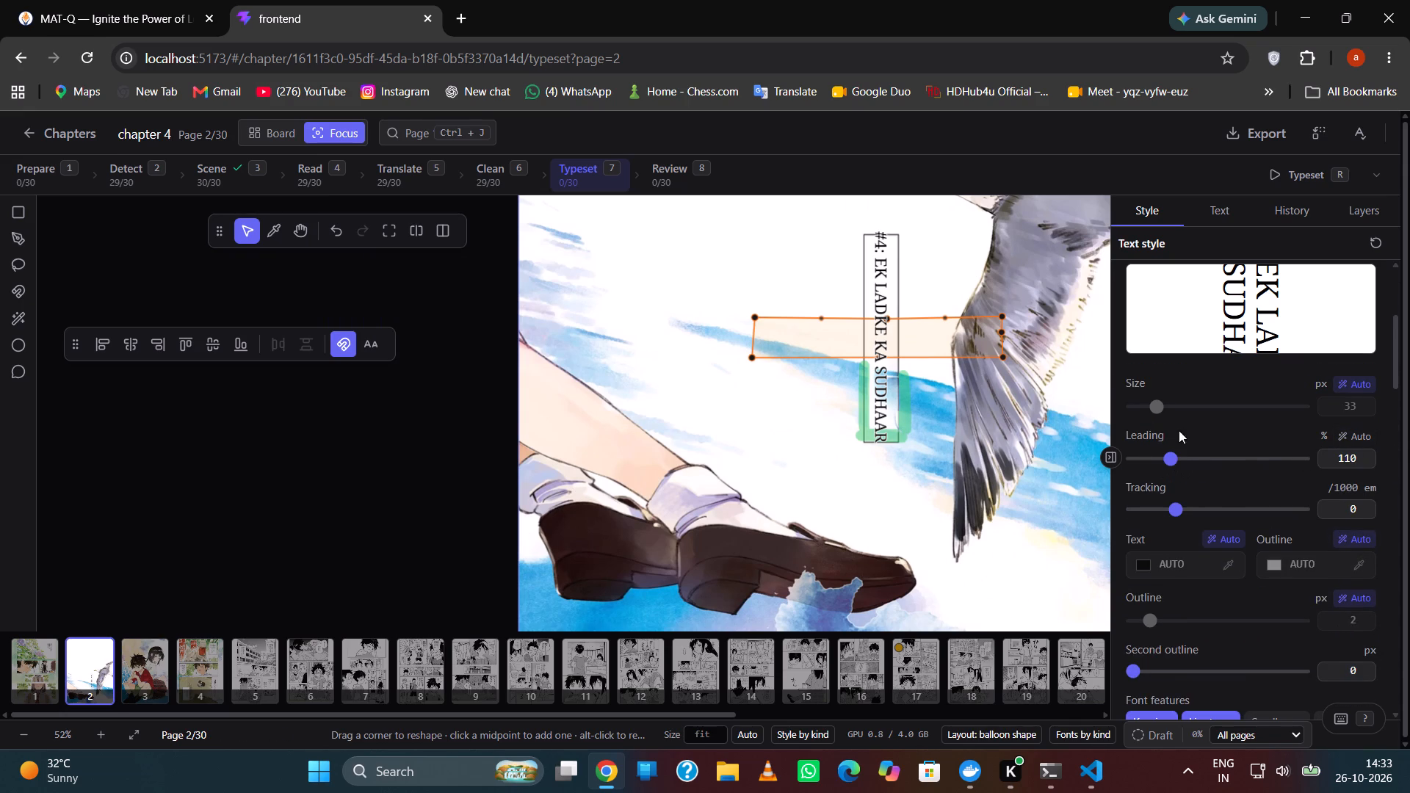
scroll(1243, 442, up, 1)
click(1369, 475)
click(1159, 499)
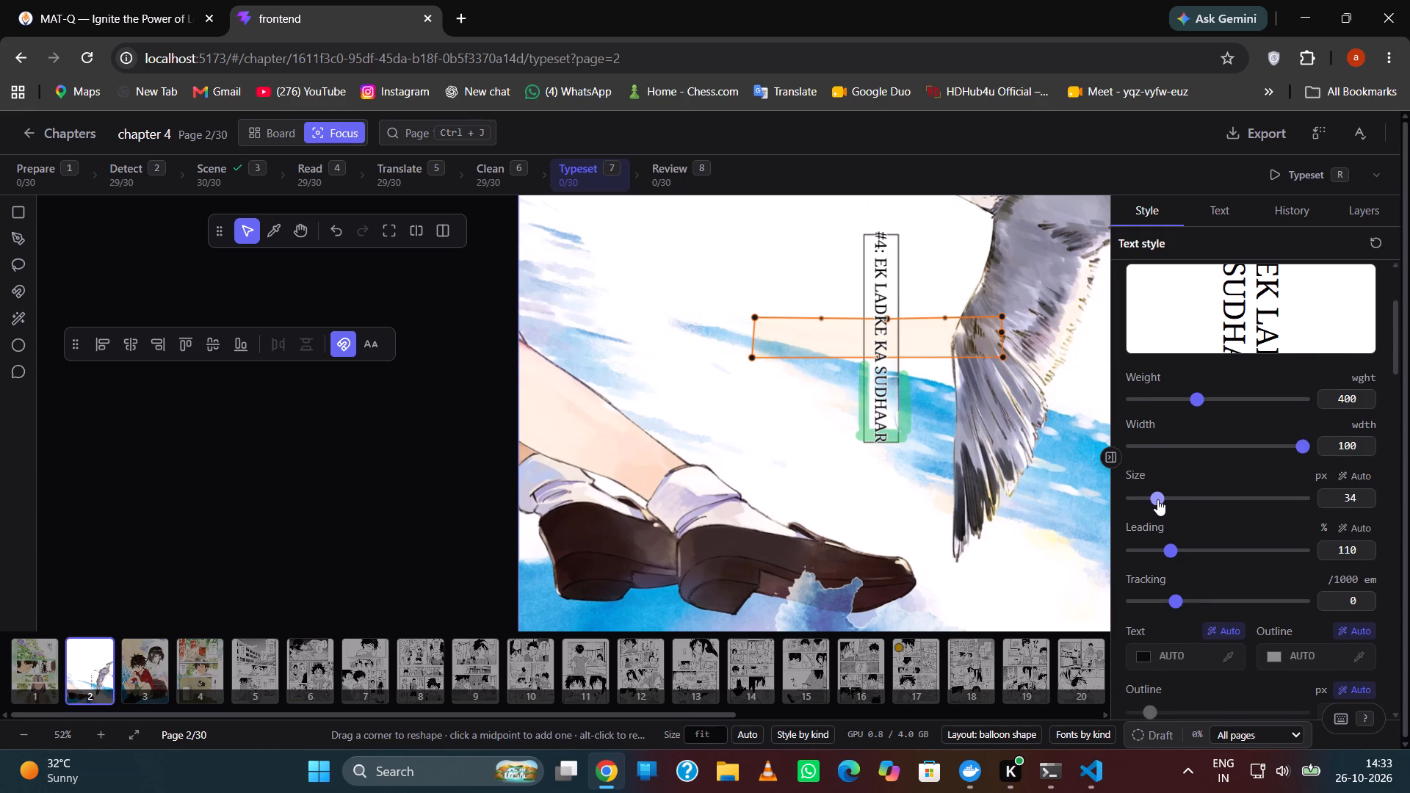
click(1151, 499)
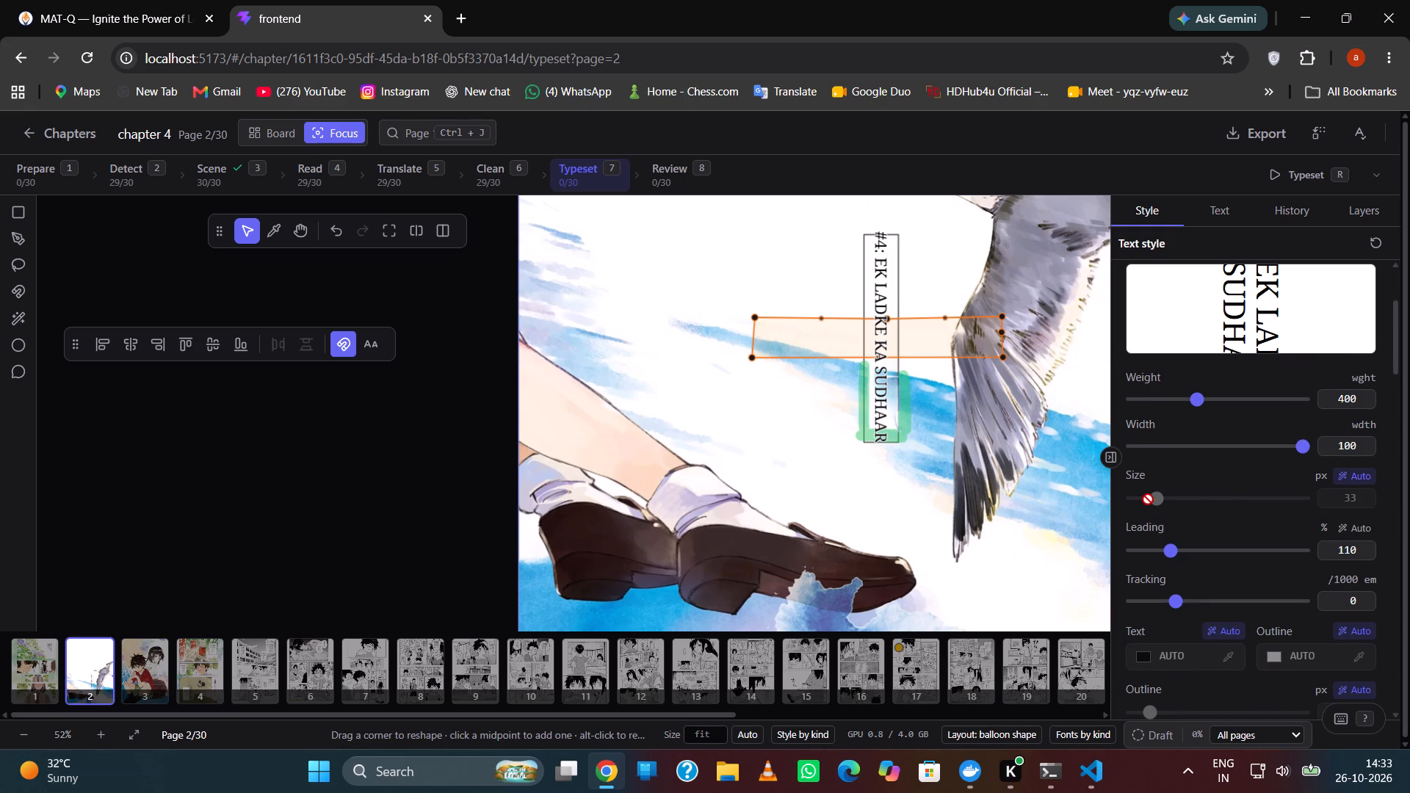
click(1340, 468)
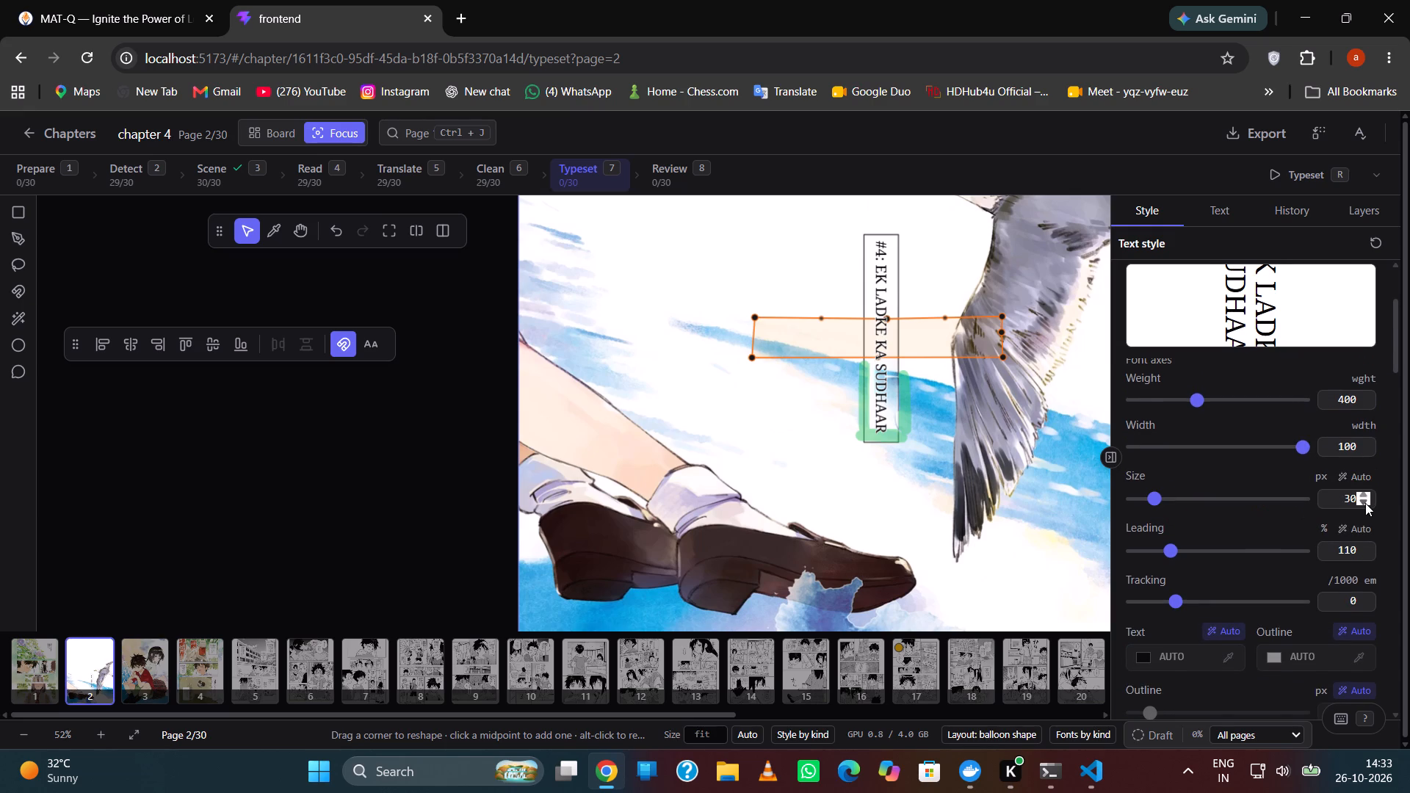
click(1013, 438)
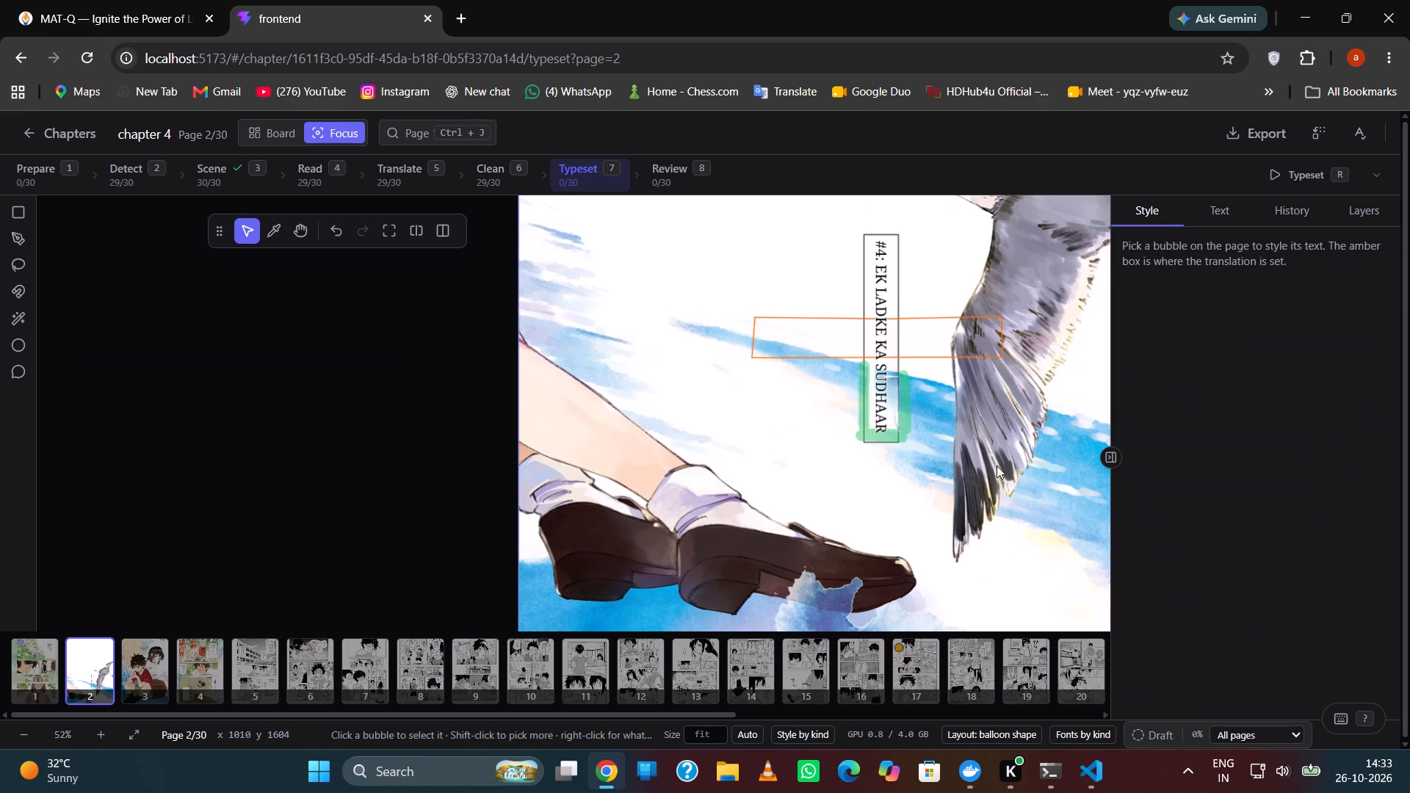
Go through the following pages up to page 6, examining how the typeset text sits in the bubbles and sound effects.
scroll(991, 463, down, 3)
scroll(991, 463, up, 2)
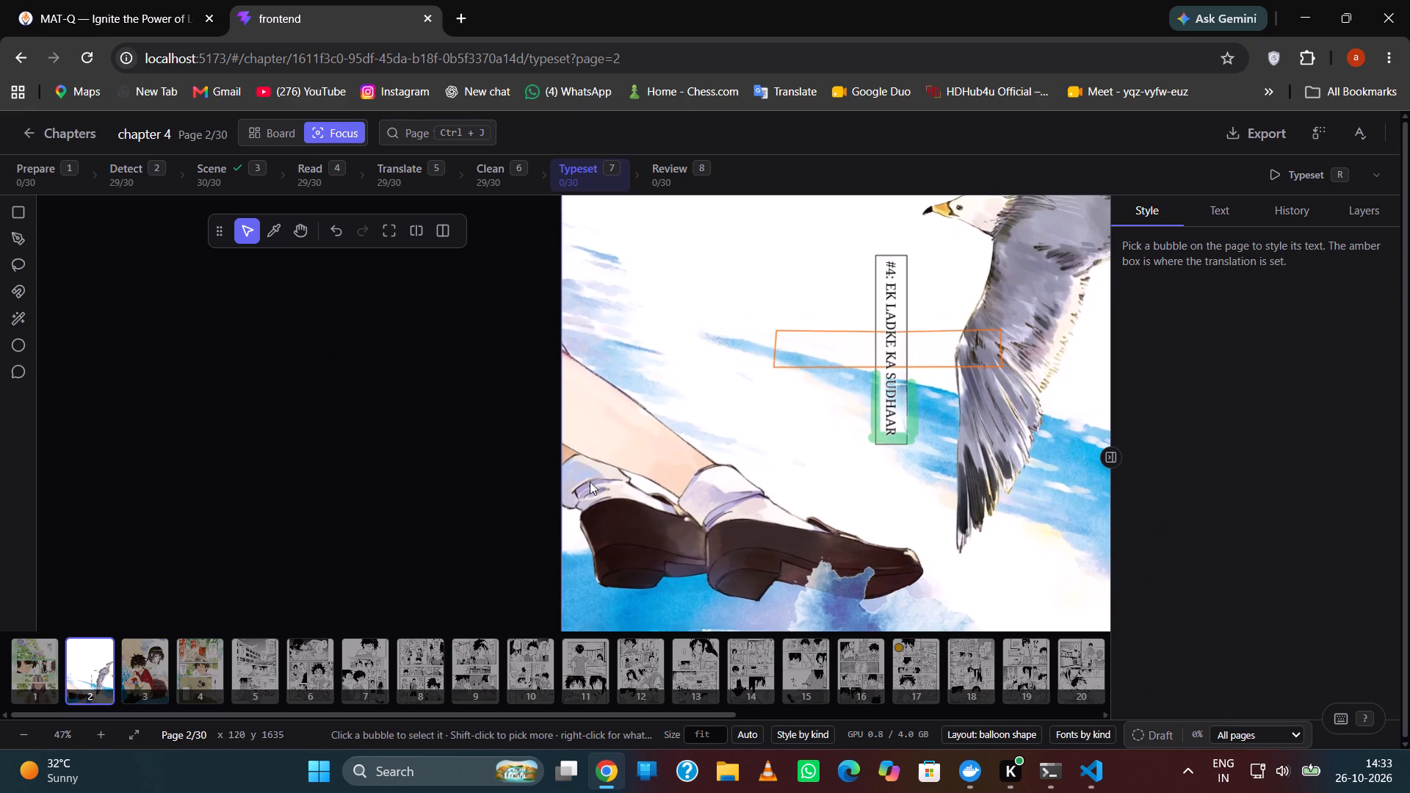
click(153, 662)
click(194, 669)
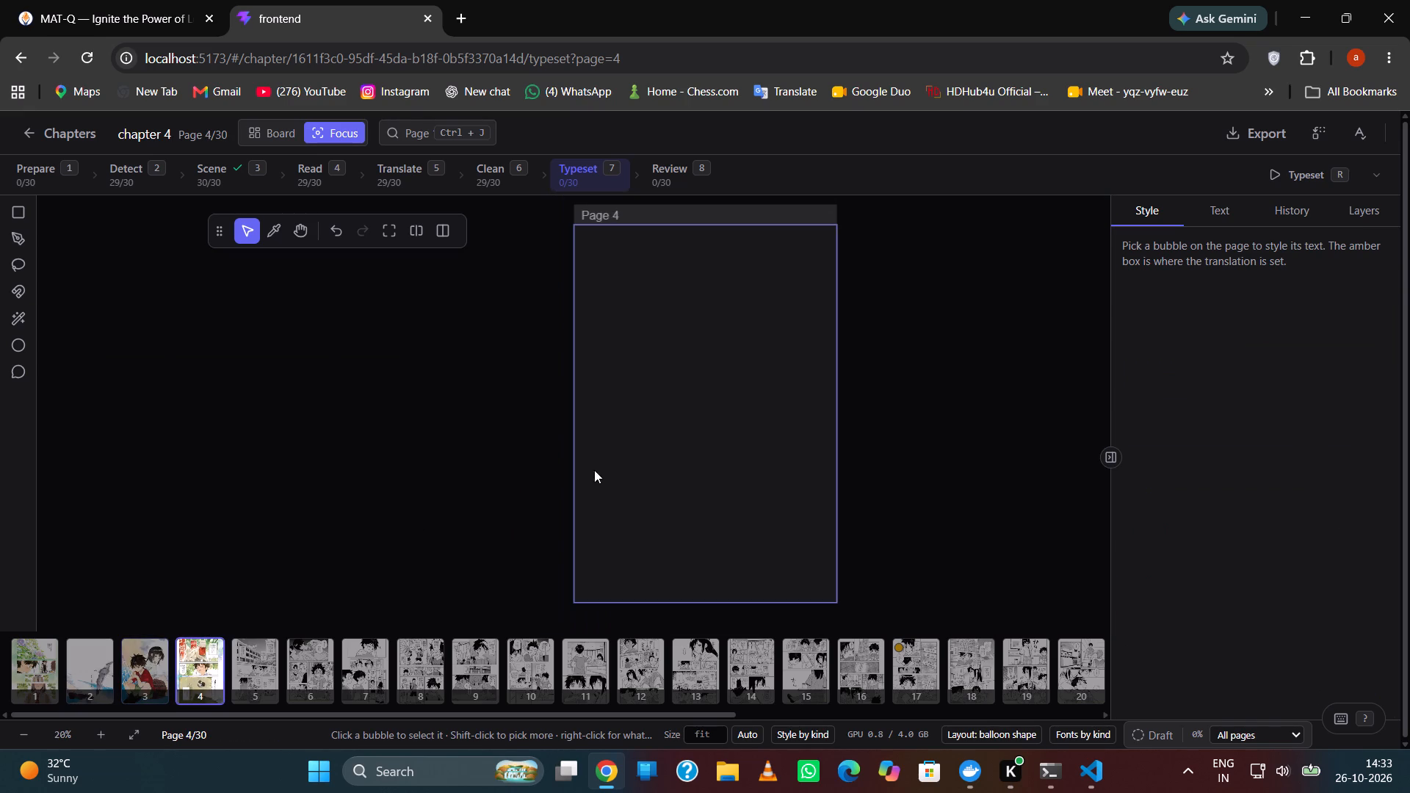
scroll(709, 300, up, 5)
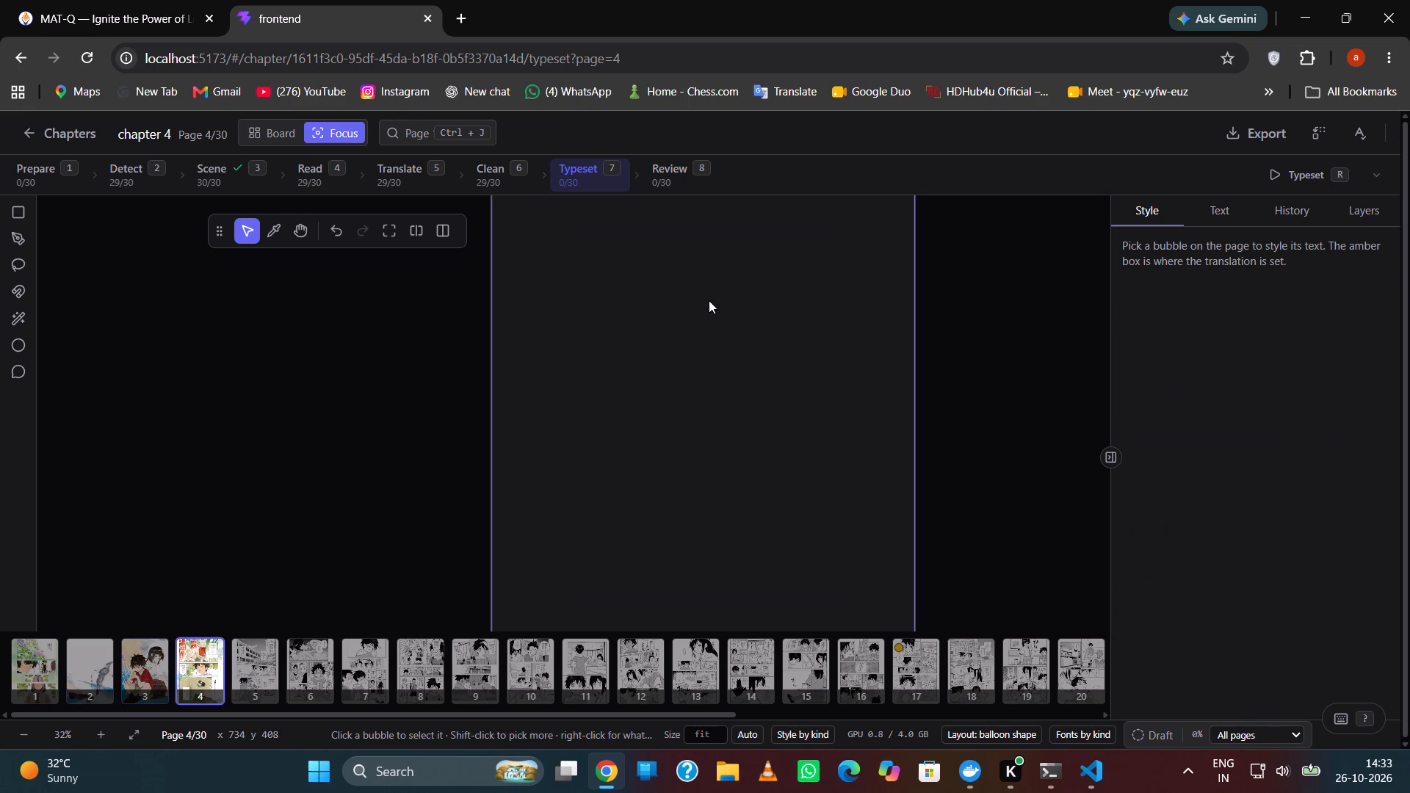
scroll(709, 300, down, 5)
click(297, 223)
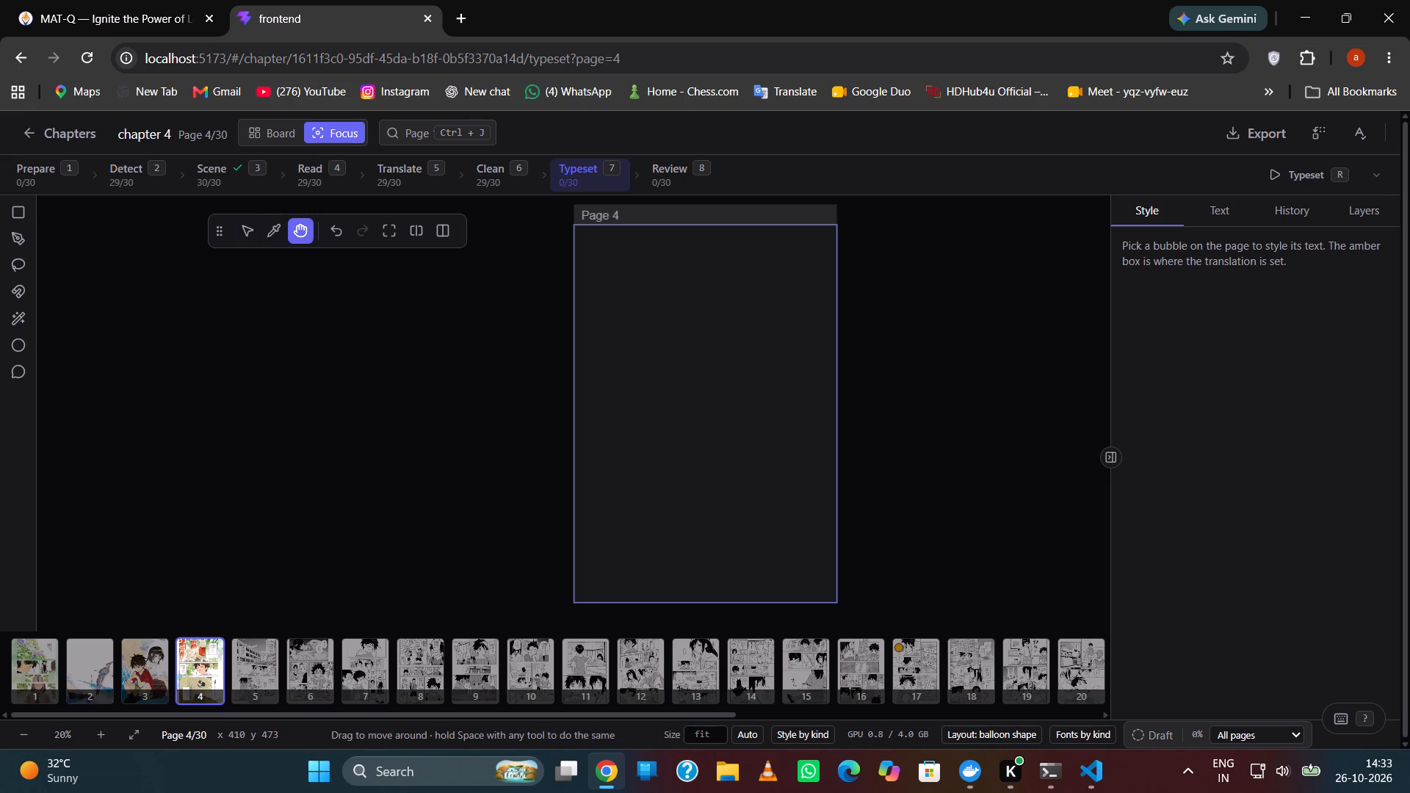
scroll(677, 326, up, 3)
drag(728, 427, 677, 418)
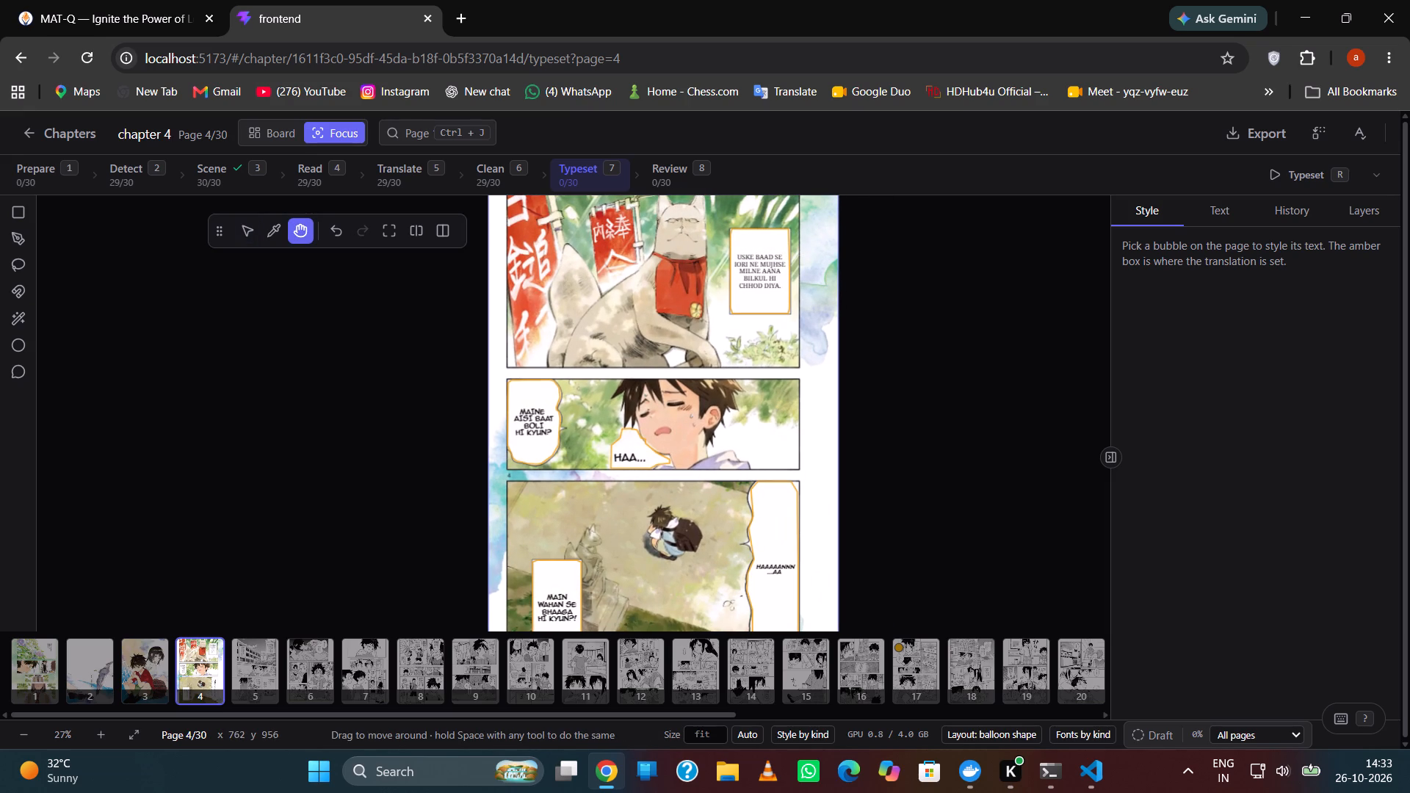
click(256, 668)
scroll(676, 335, up, 6)
drag(706, 405, 663, 303)
drag(663, 440, 631, 325)
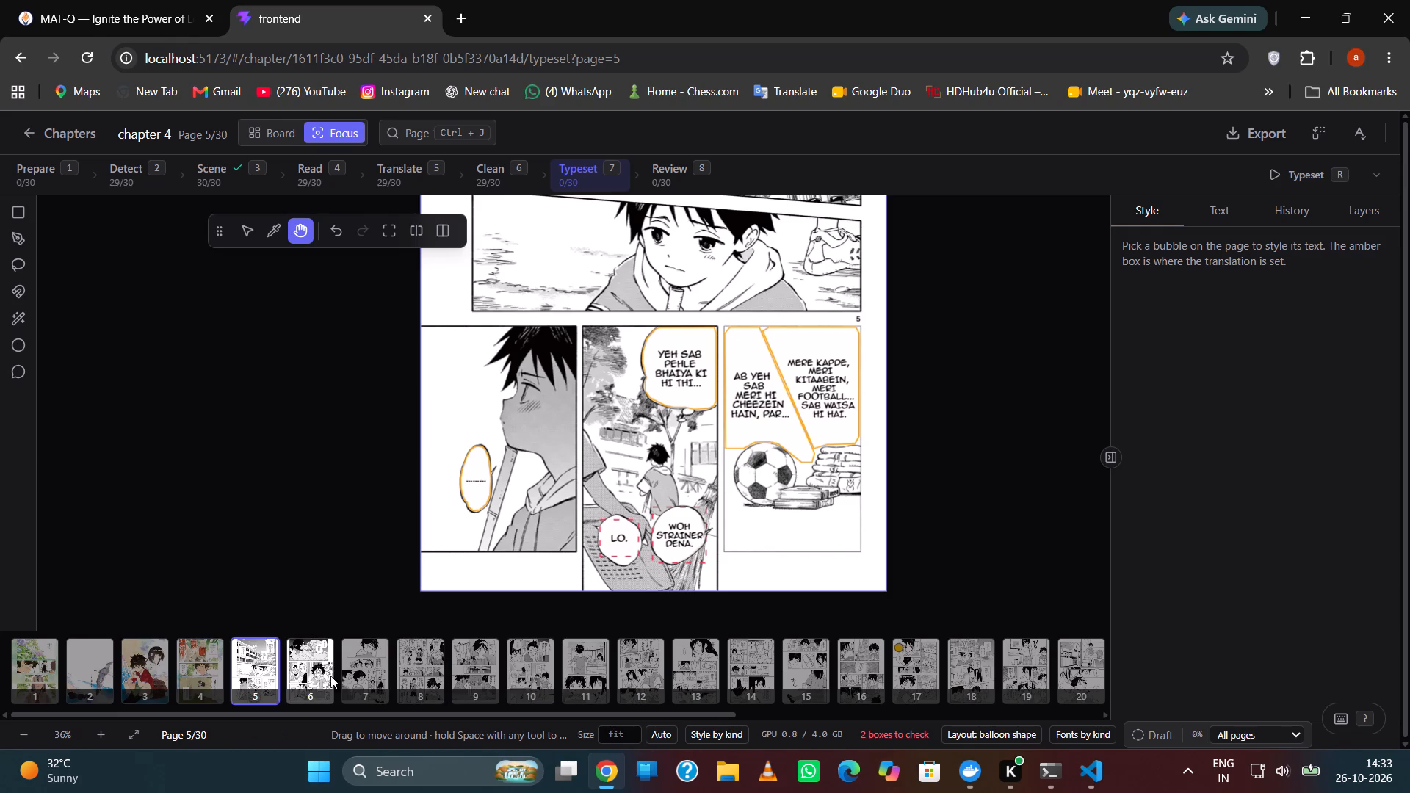
click(330, 675)
scroll(701, 278, up, 6)
drag(695, 432, 626, 279)
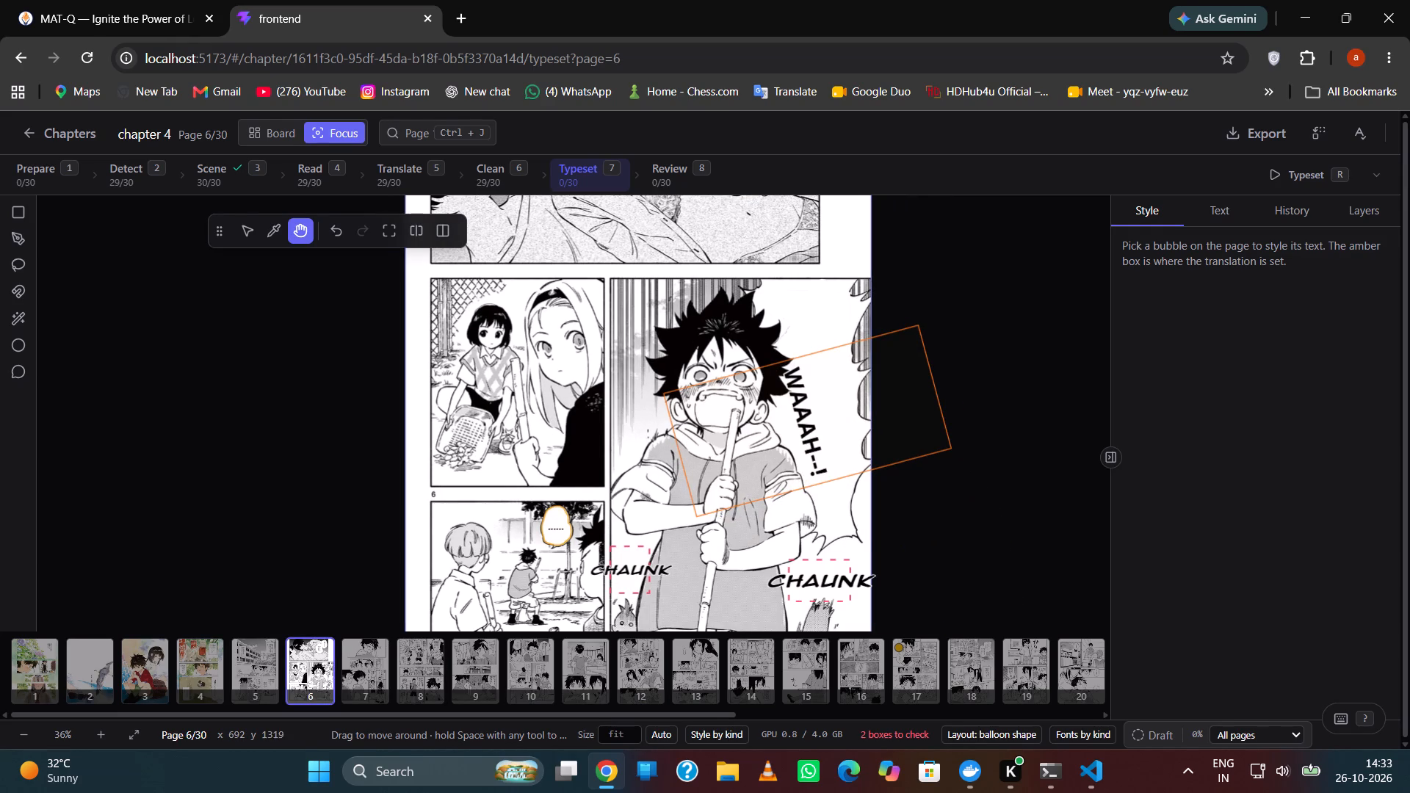
drag(631, 470, 622, 431)
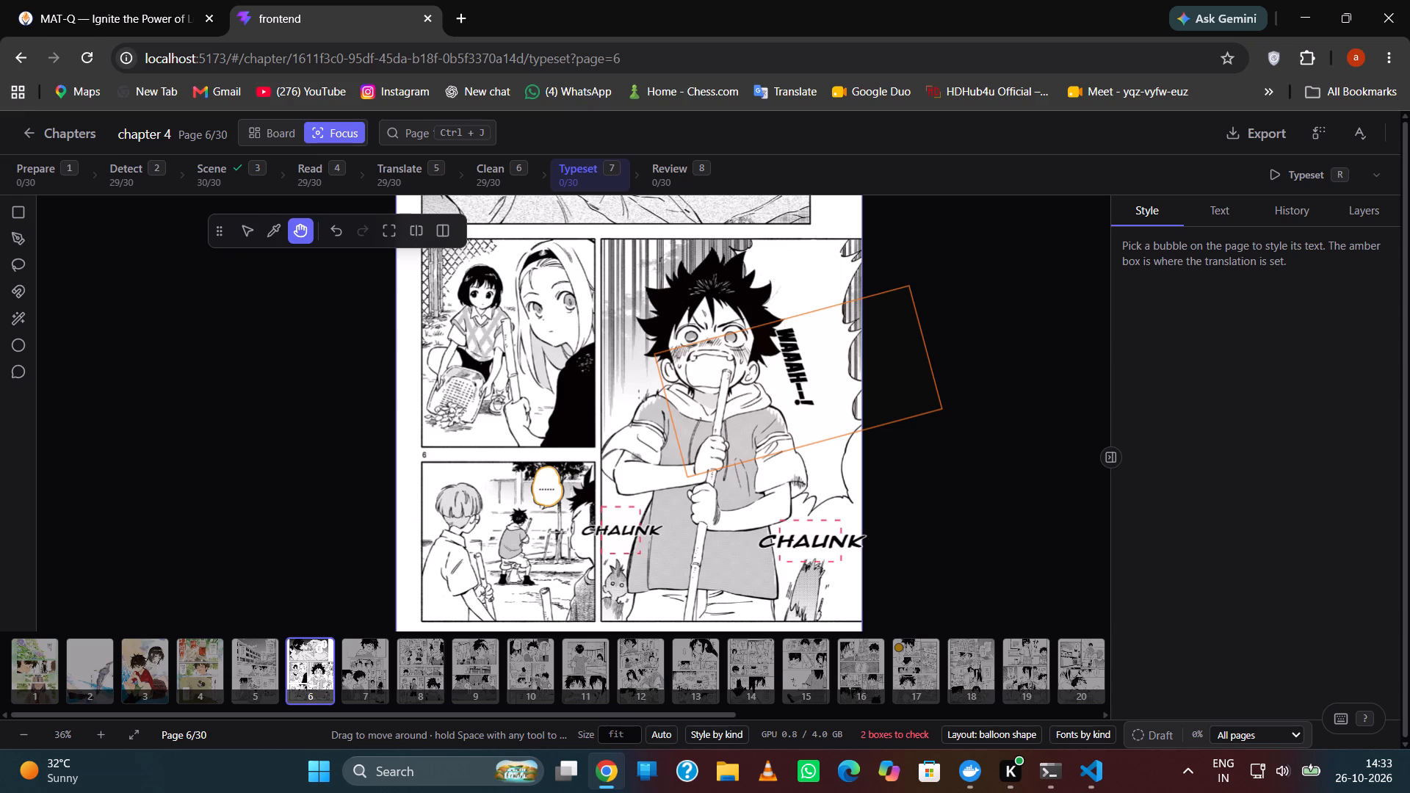
Shift page 6's left "CHAUNK" text box slightly right onto the boy's shirt and narrow the box.
key(v)
click(631, 529)
drag(631, 529, 642, 526)
drag(613, 528, 628, 528)
click(628, 528)
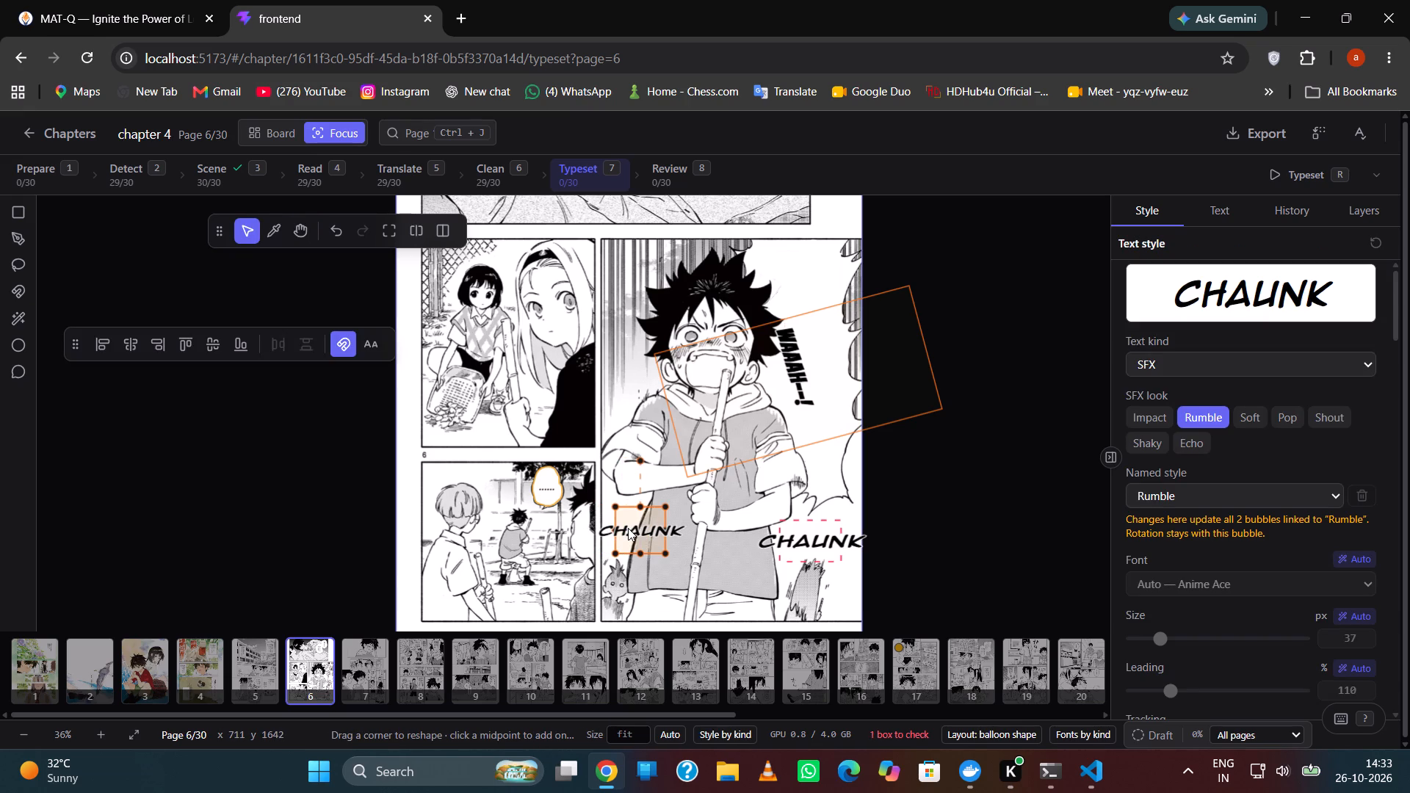
drag(667, 529, 651, 529)
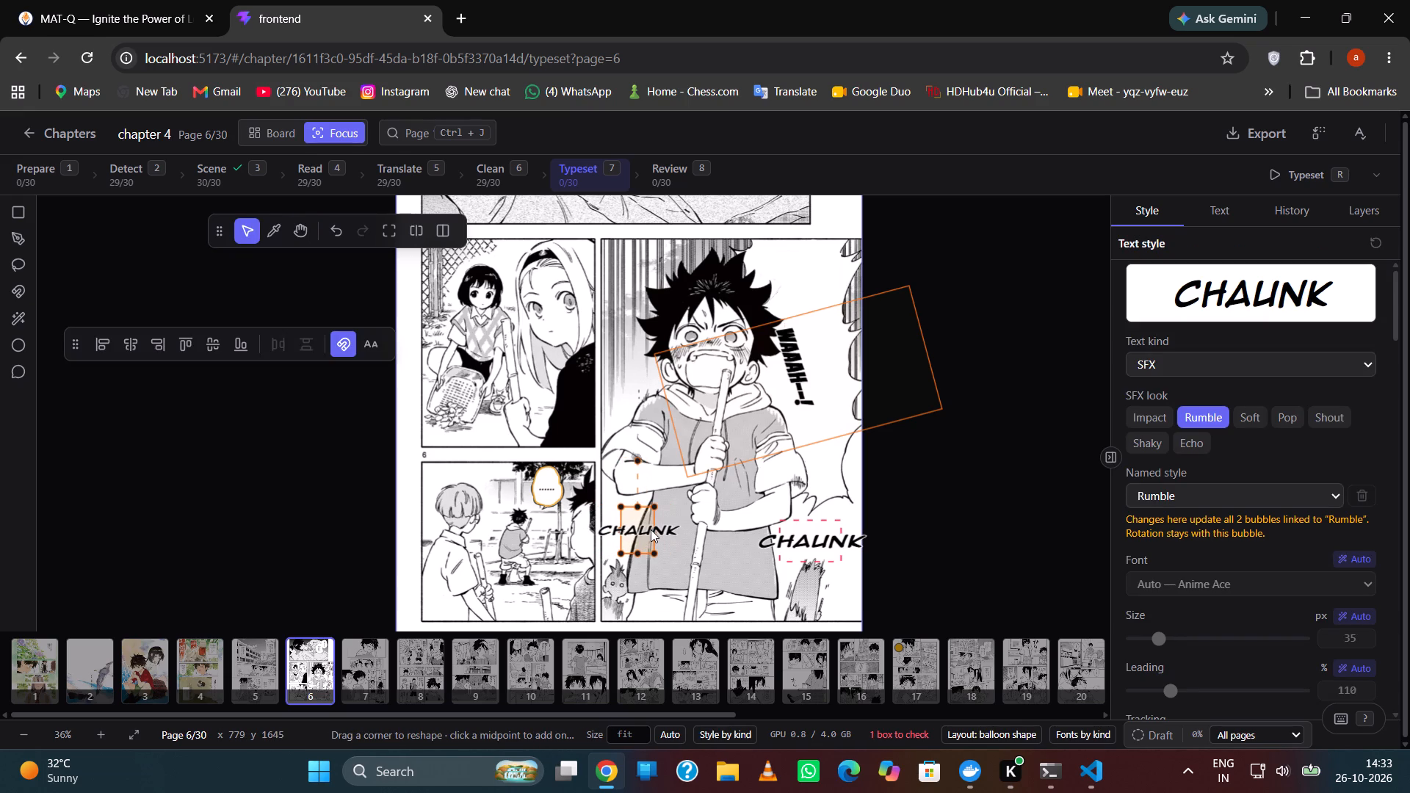
drag(643, 530, 650, 526)
click(650, 526)
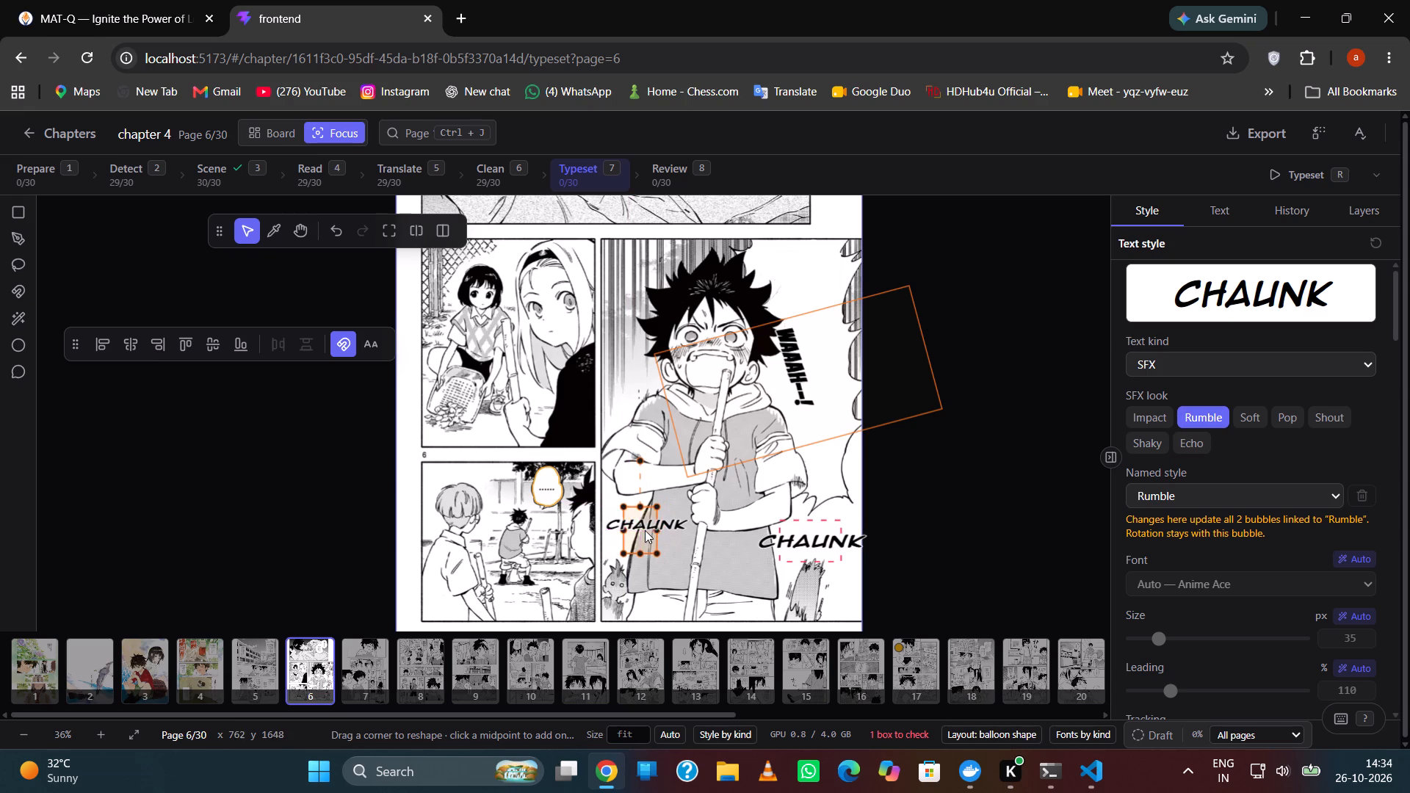
drag(646, 530, 652, 530)
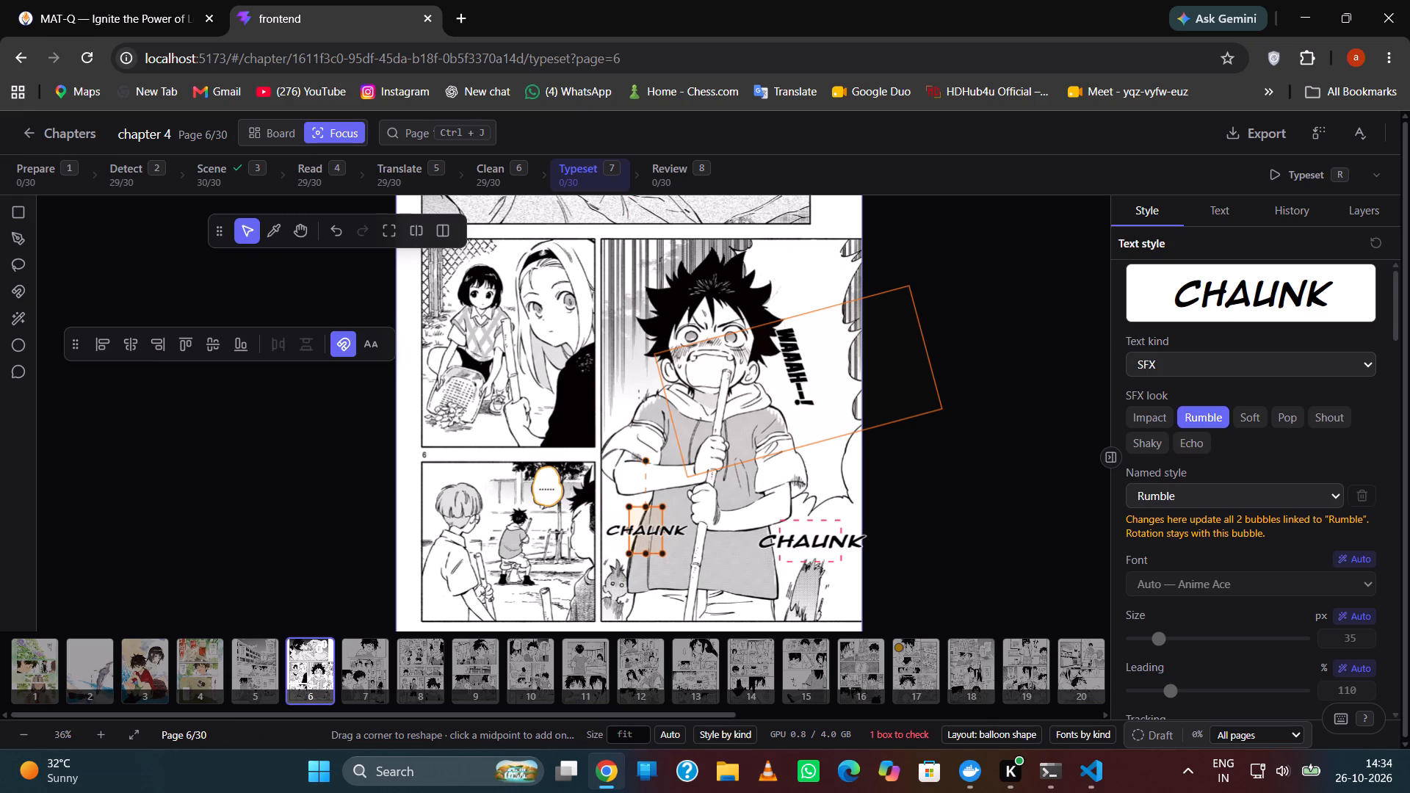
Detach the left "CHAUNK" from the Rumble named style by setting it to "This bubble only".
scroll(1206, 519, down, 1)
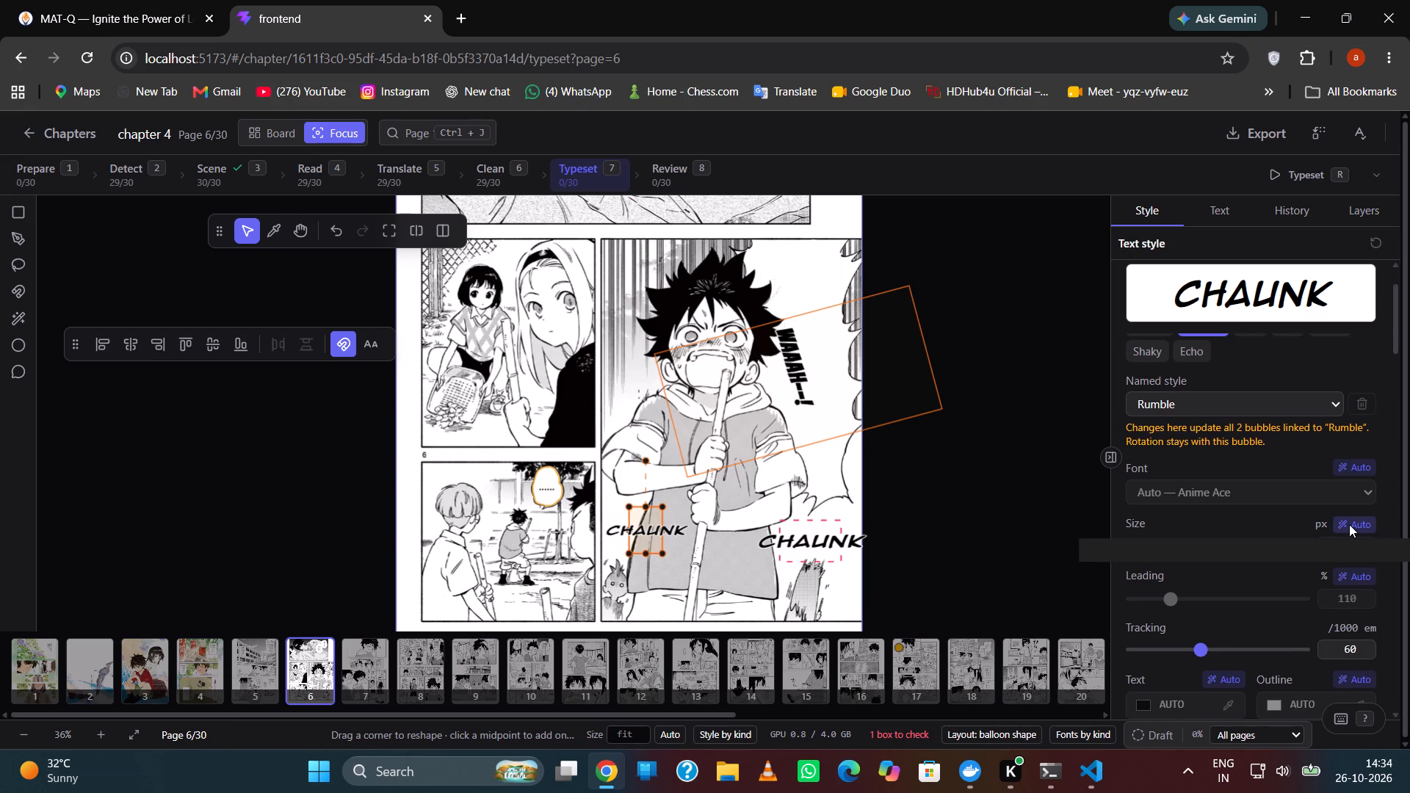
click(1292, 414)
click(1278, 426)
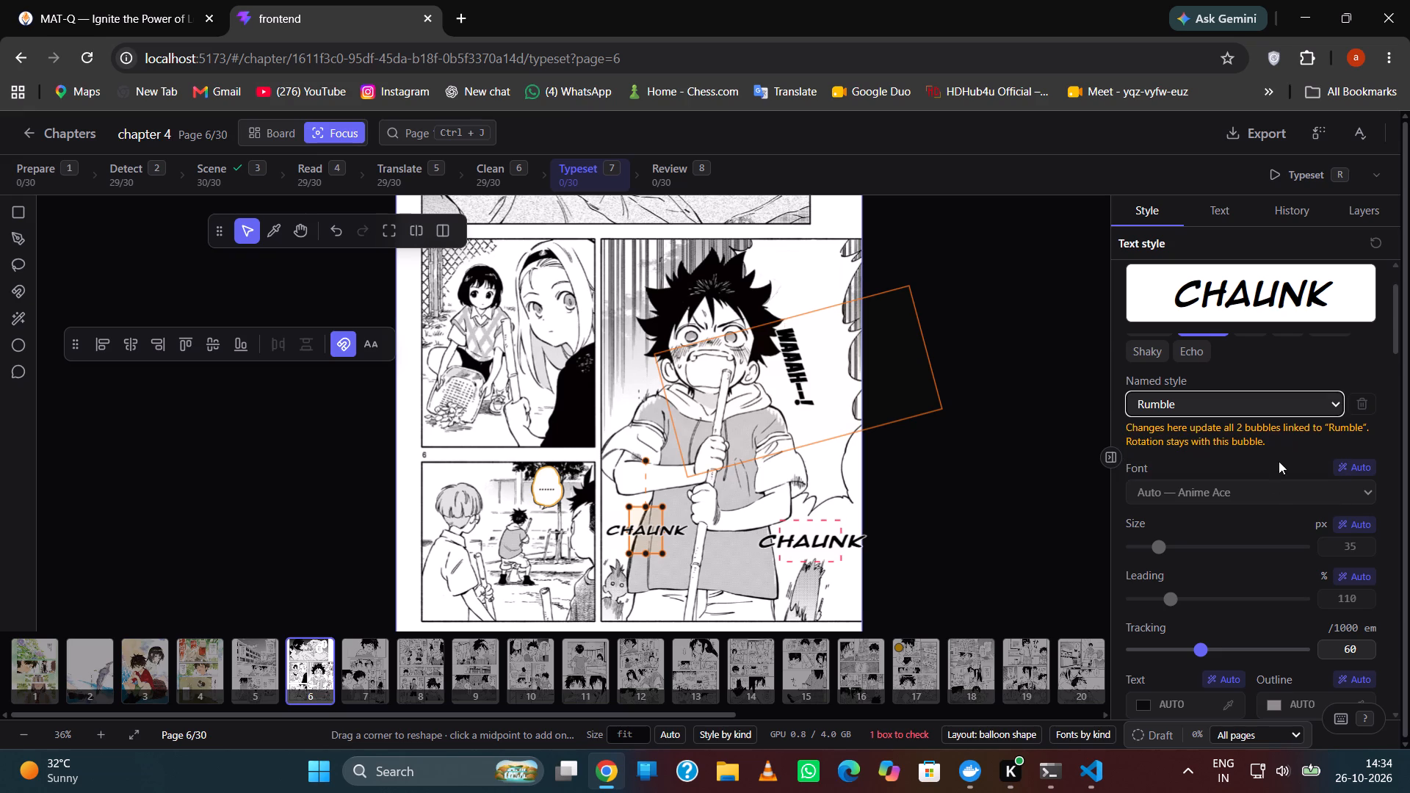
Override the left "CHAUNK" text's automatic font size, reducing it to slightly below 32 px, and nudge its box left.
click(1347, 518)
drag(1158, 526, 1156, 525)
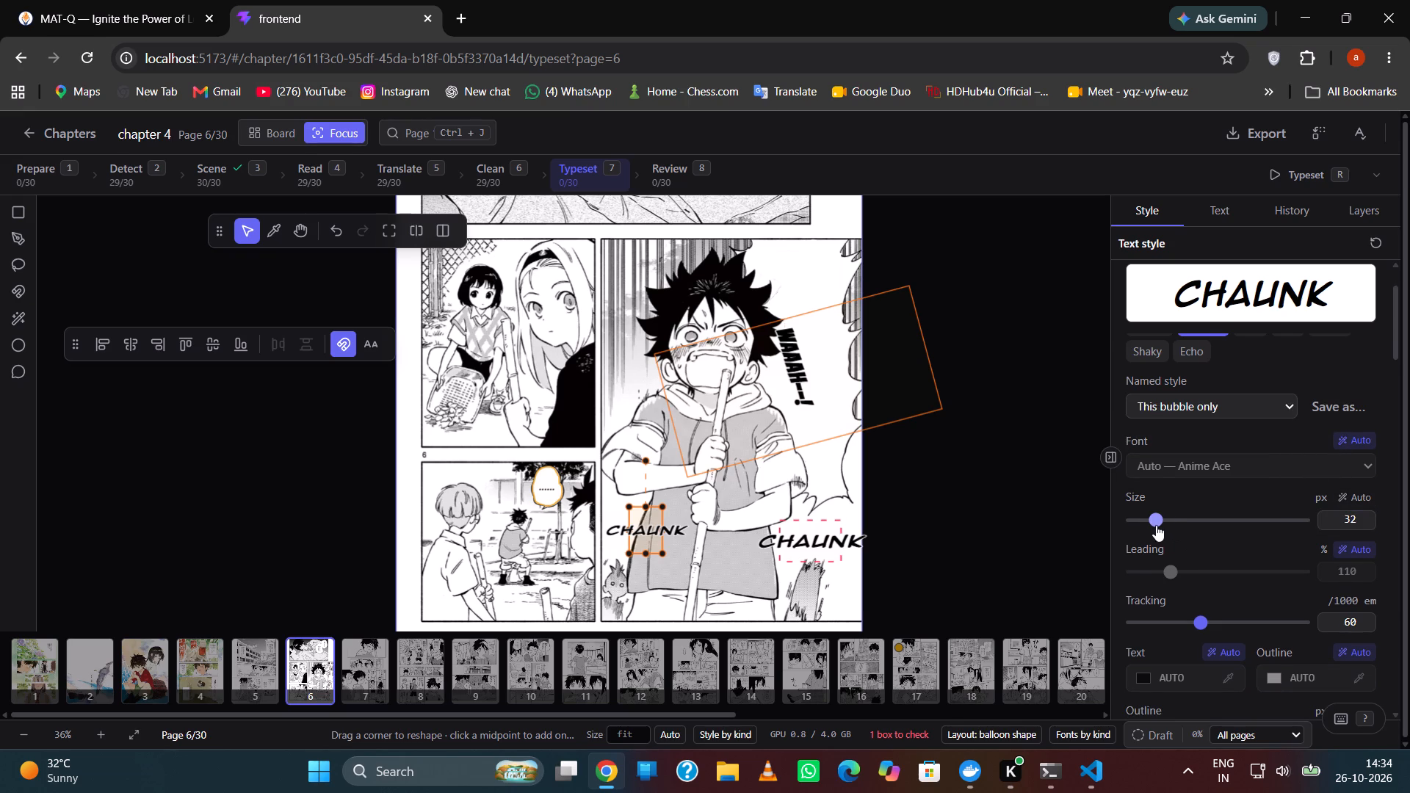
drag(1156, 525, 1151, 524)
drag(654, 517, 647, 517)
click(807, 532)
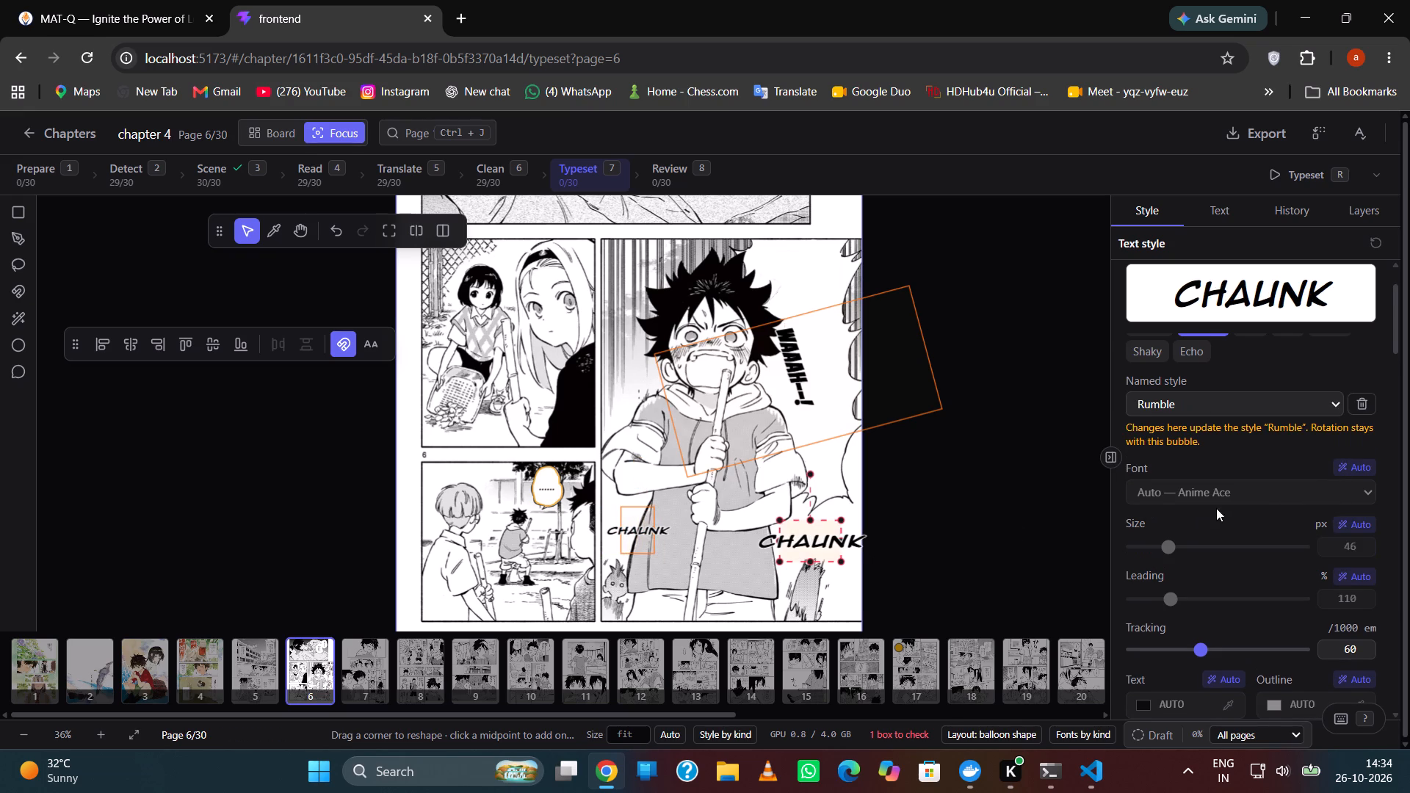
click(1342, 521)
drag(1168, 549, 1157, 550)
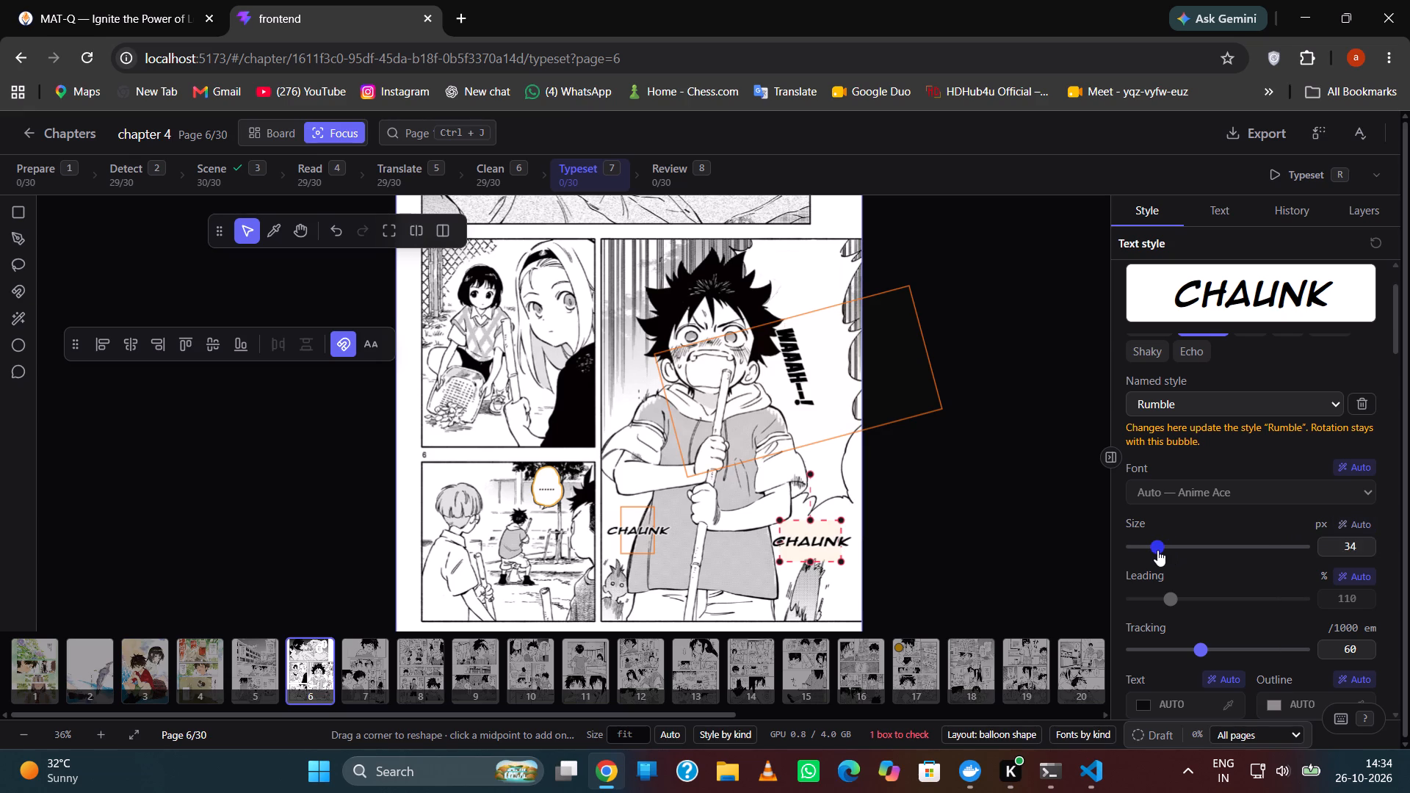
click(1147, 540)
click(800, 542)
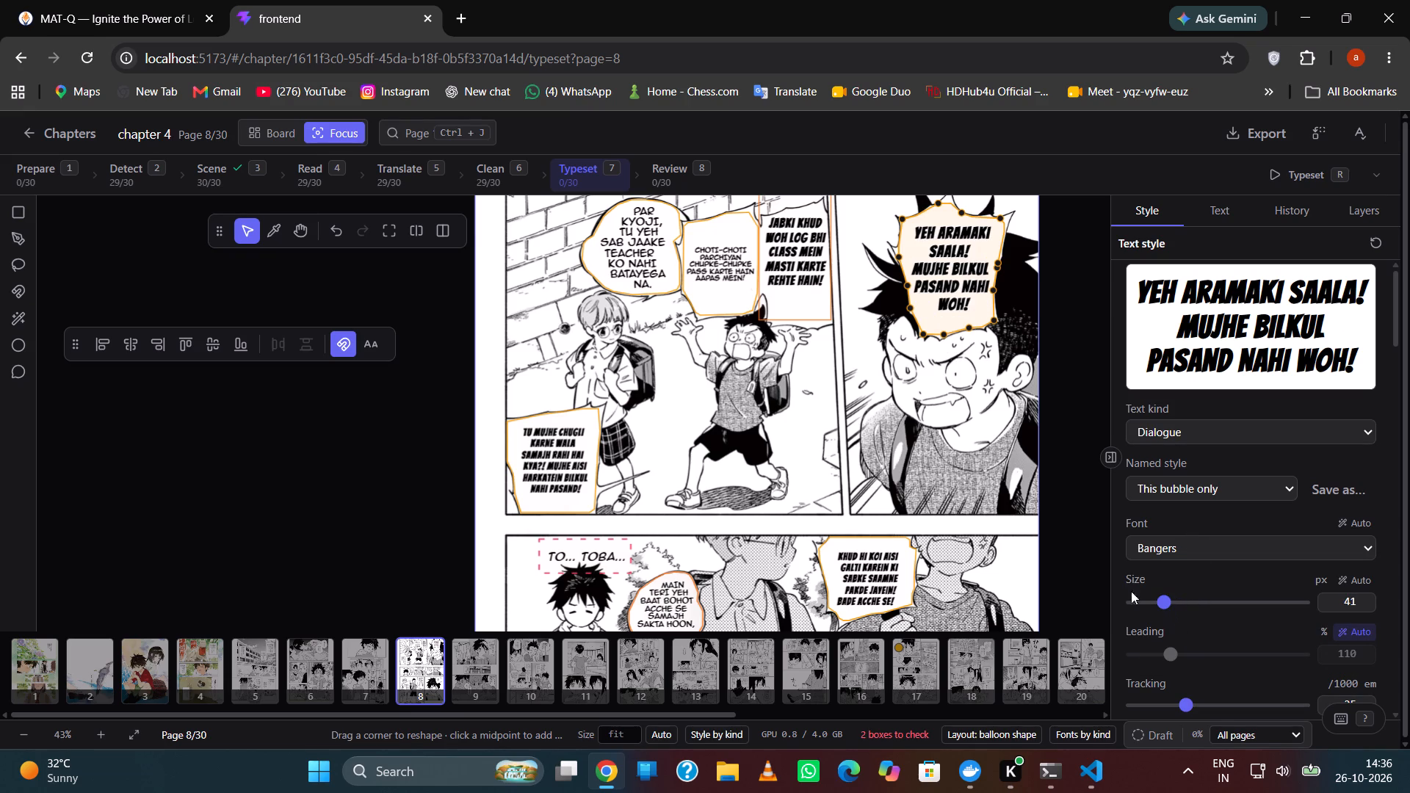
click(975, 535)
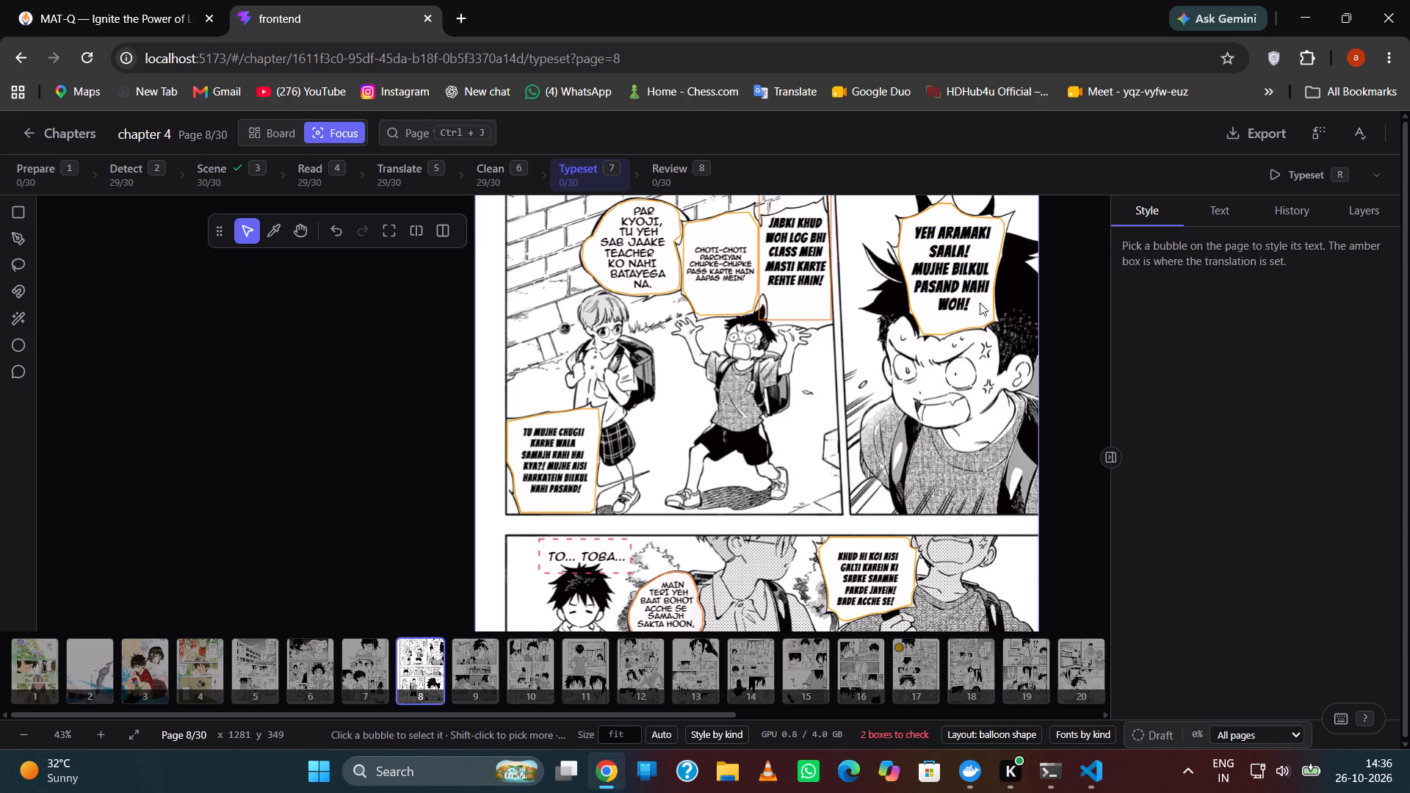
Open the Scene stage and examine the cast list for page 8, then page 7's bubbles and cast.
scroll(973, 250, up, 4)
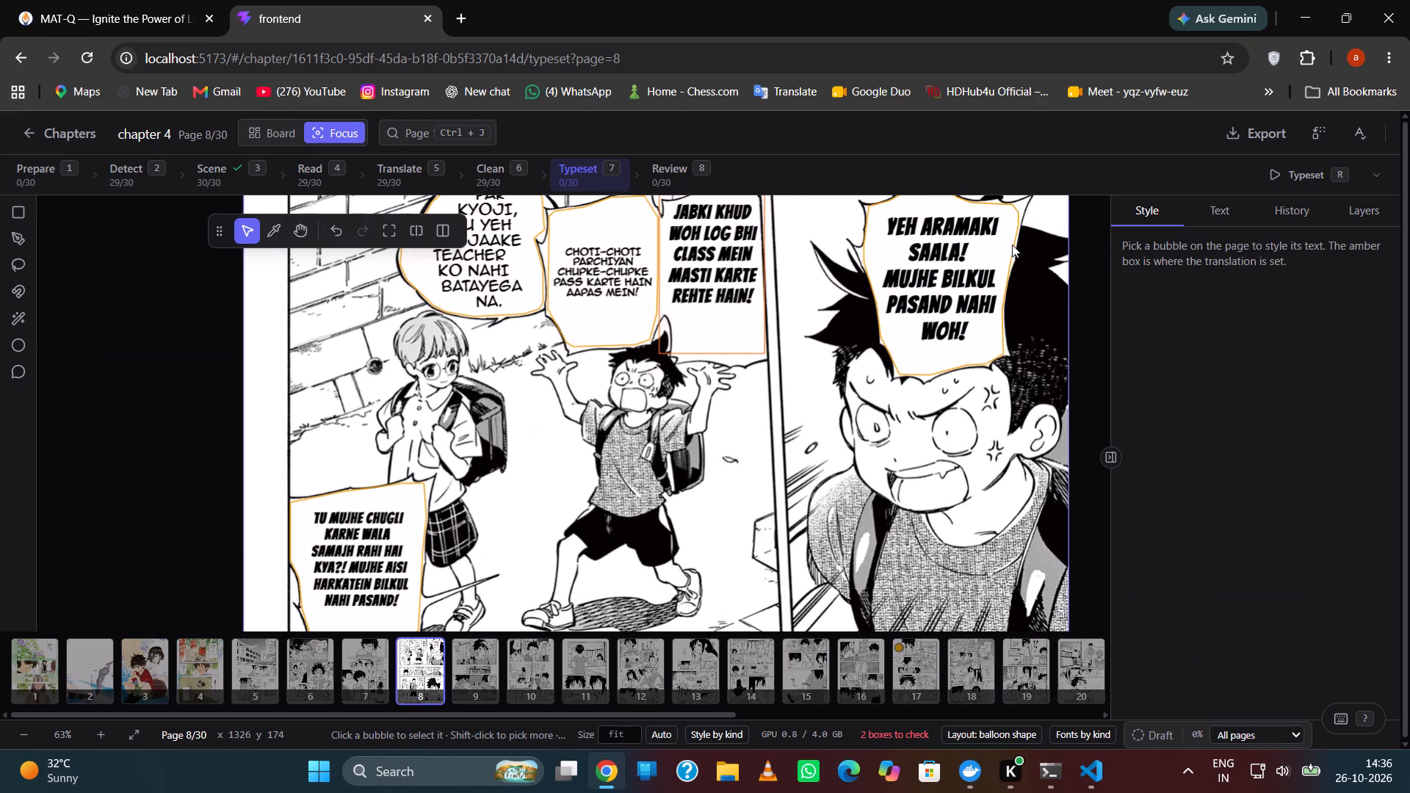
click(957, 277)
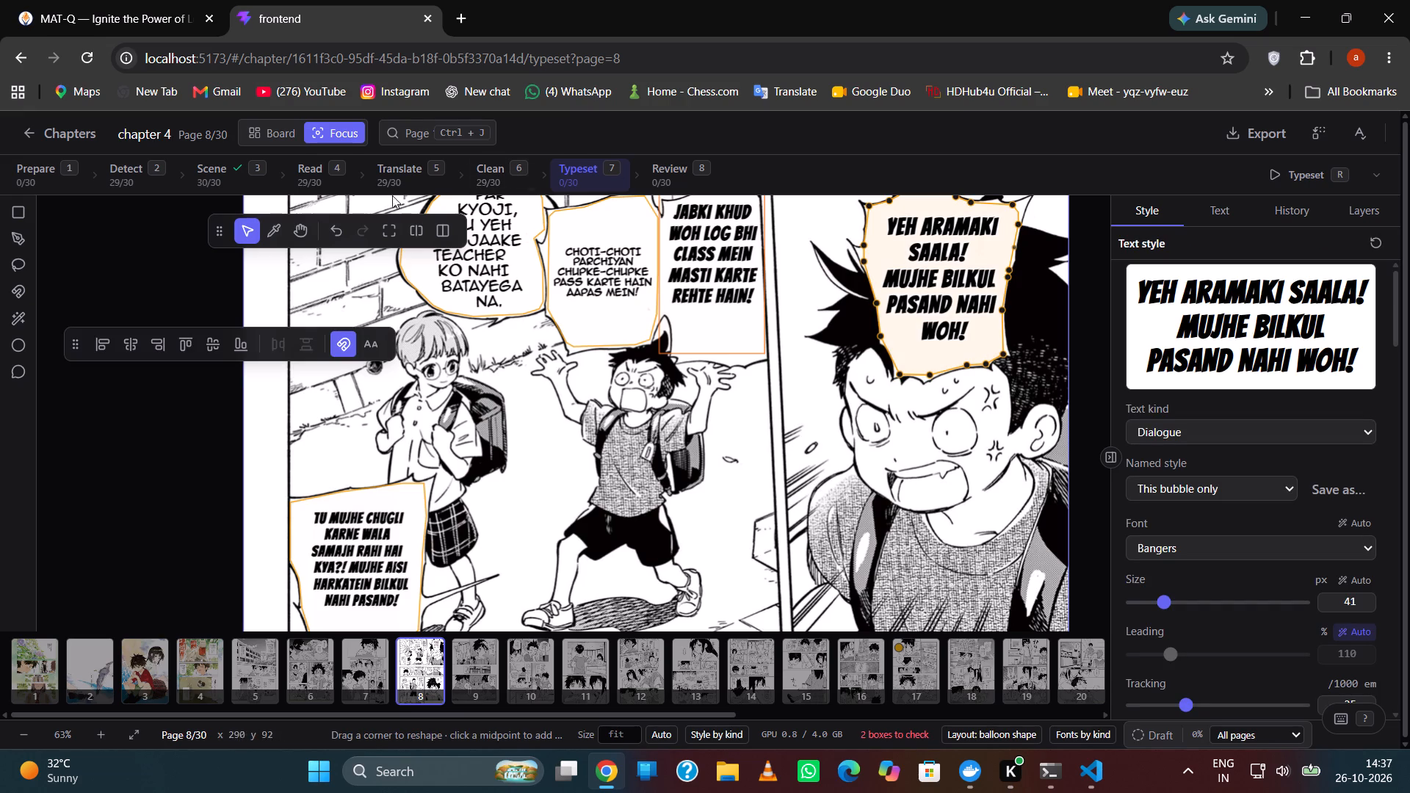
click(248, 175)
click(1315, 211)
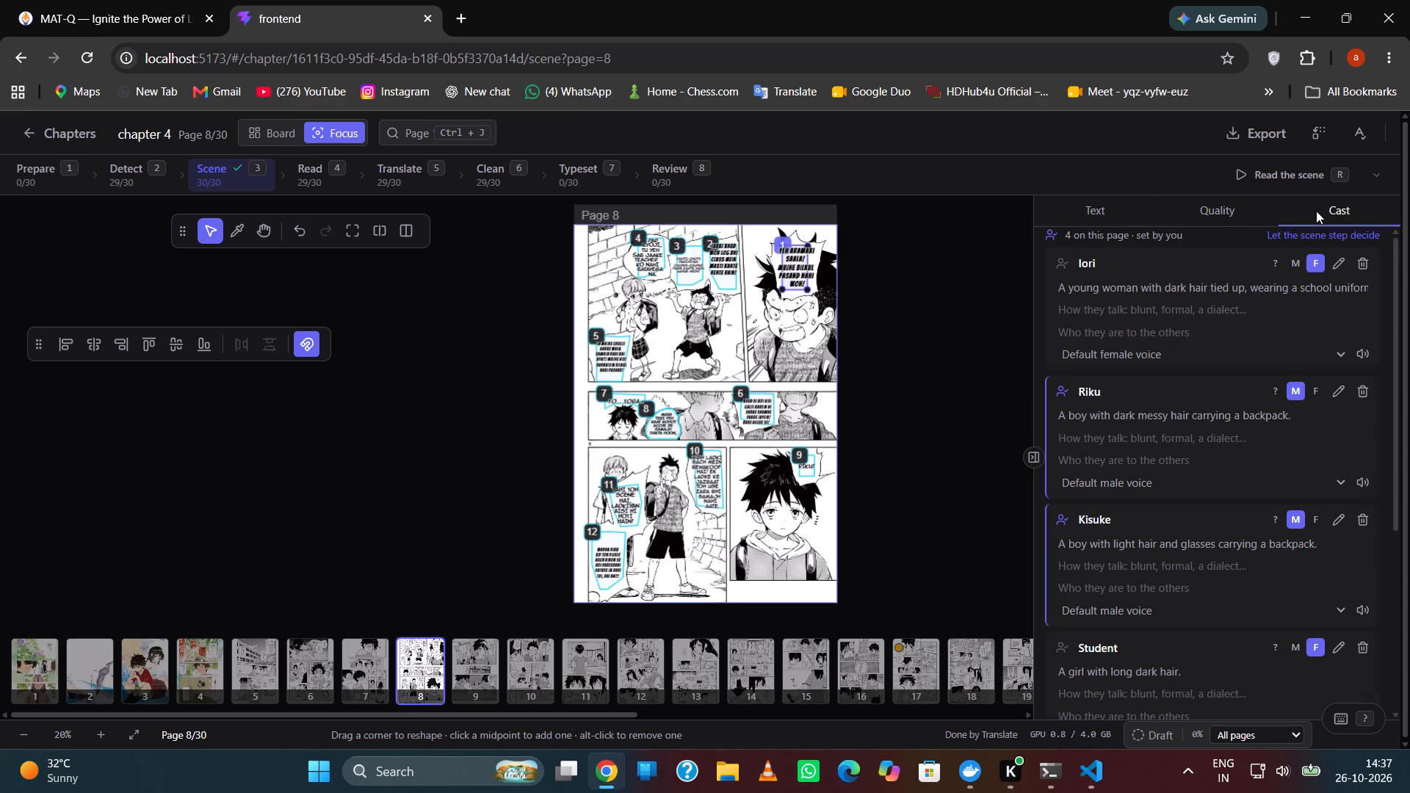
scroll(1241, 391, down, 4)
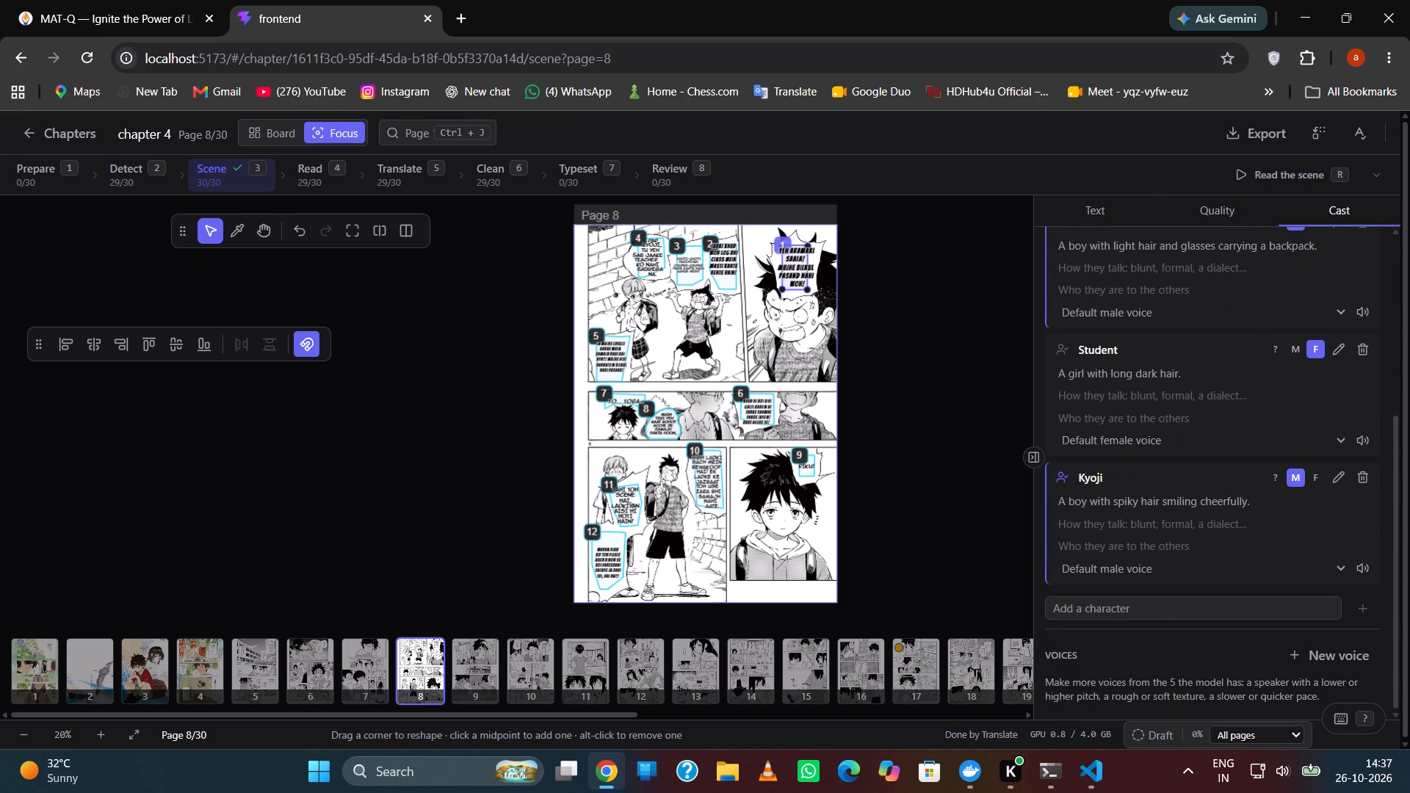
scroll(1240, 391, down, 3)
click(350, 652)
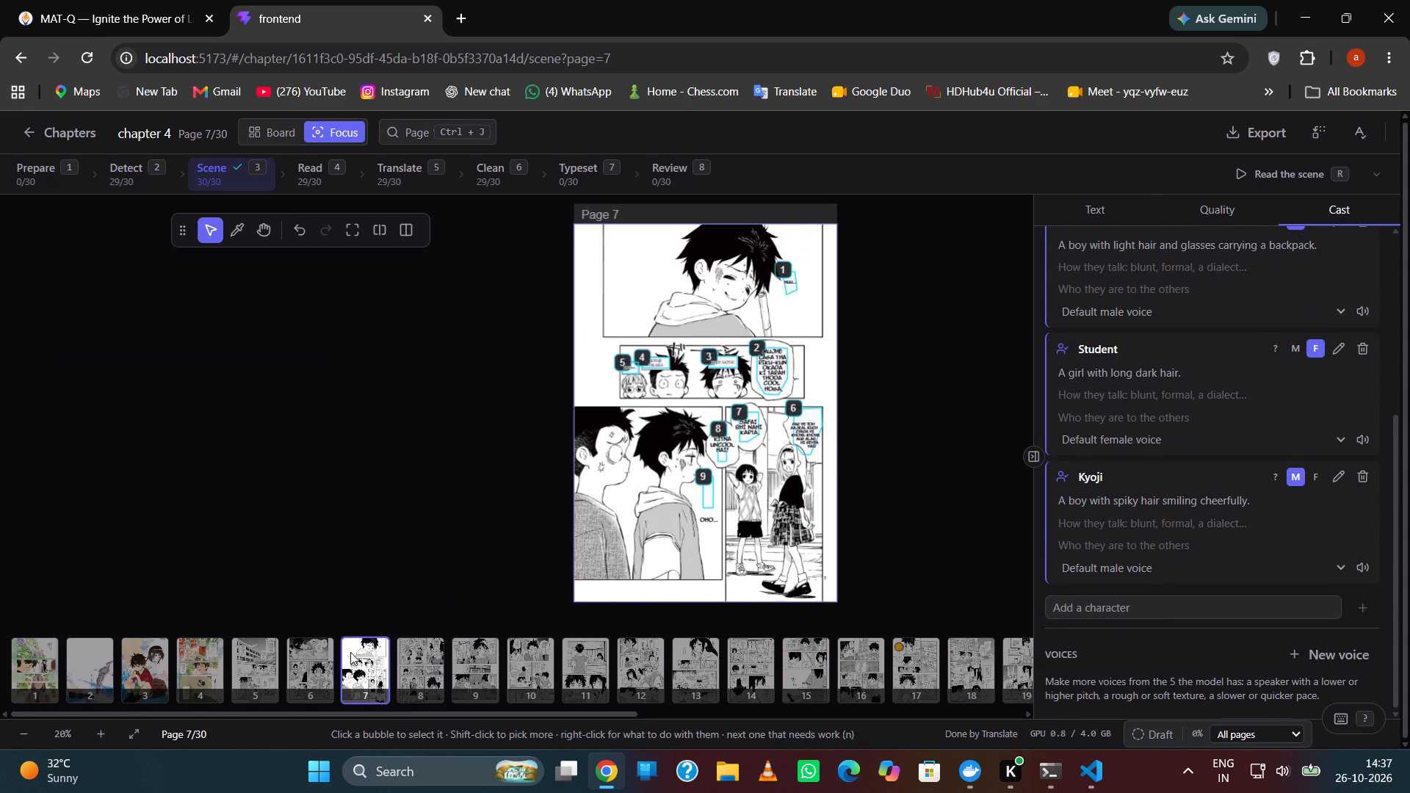
scroll(753, 509, up, 6)
scroll(840, 474, up, 2)
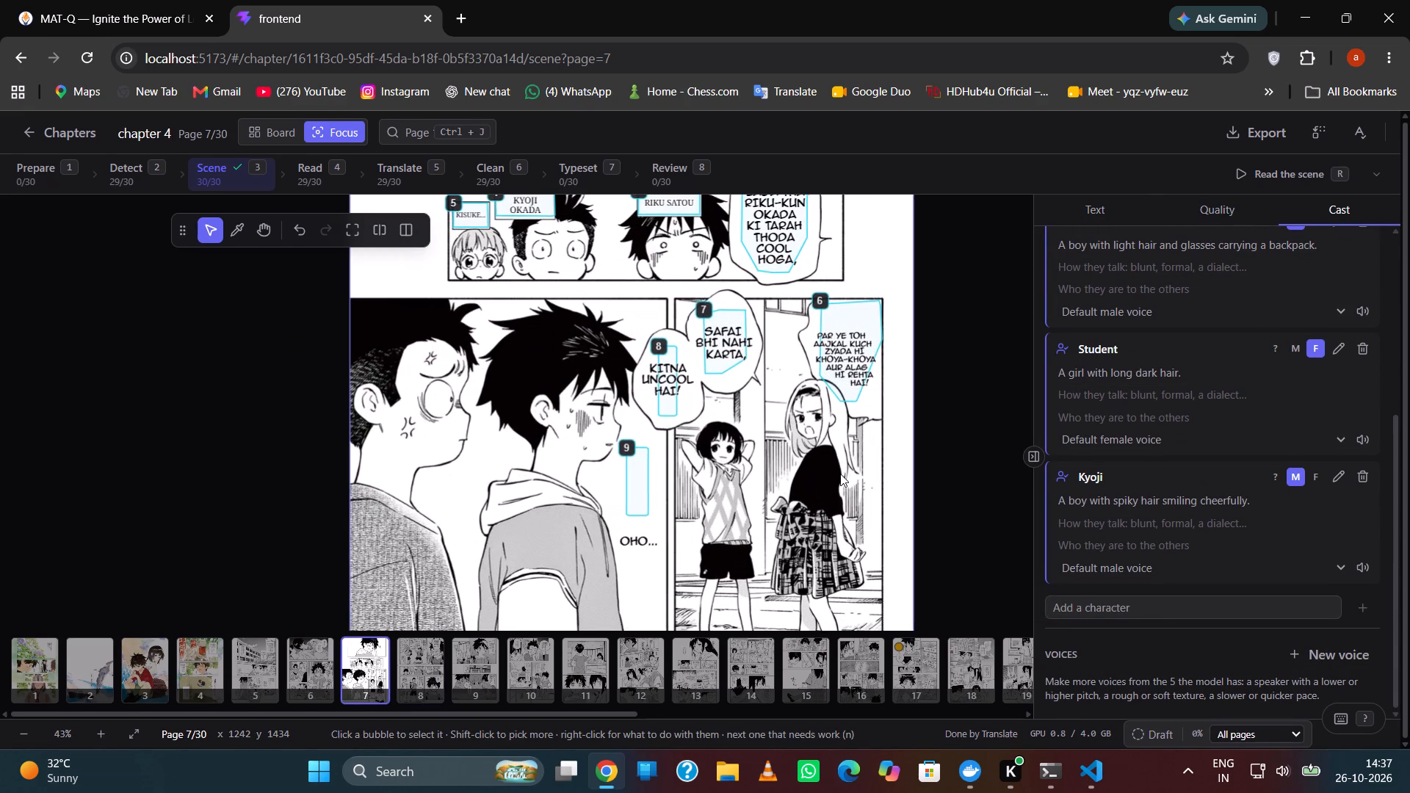
Return to page 8 and read its bubbles from the "YEH ARAMAKI SAALA!..." text down to the "RIKU!" panel.
click(434, 666)
scroll(1052, 451, up, 2)
scroll(800, 329, up, 5)
scroll(809, 263, up, 2)
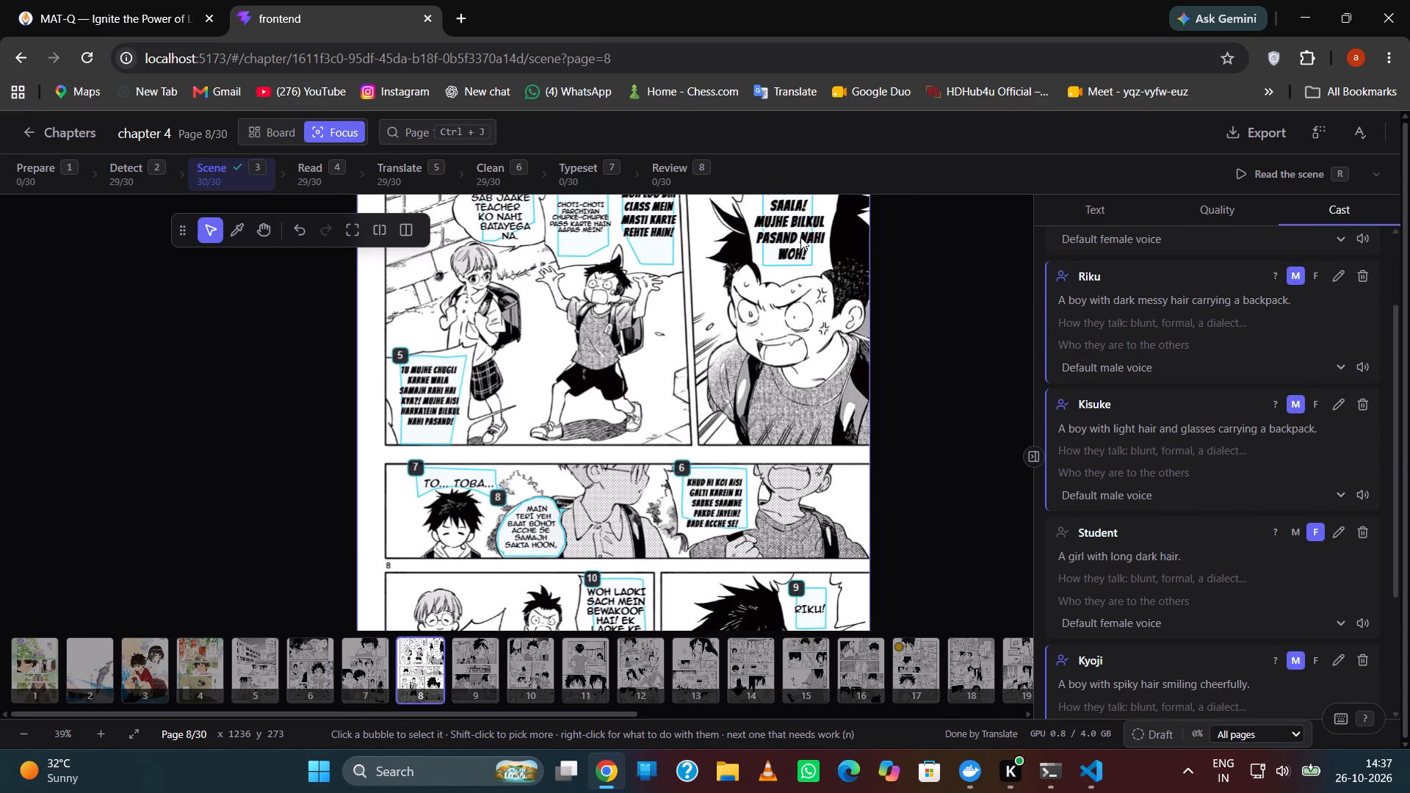
click(801, 236)
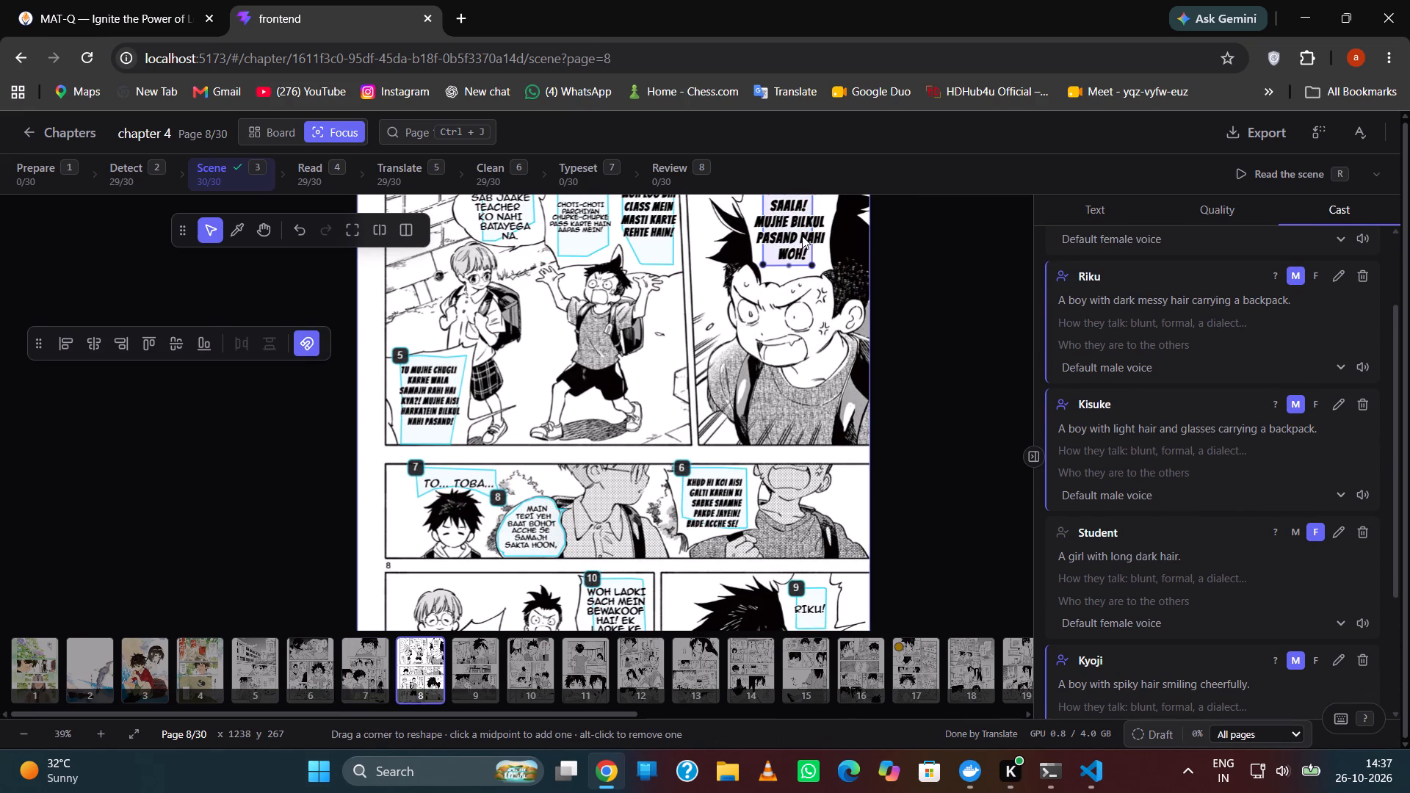
key(h)
drag(795, 310, 797, 395)
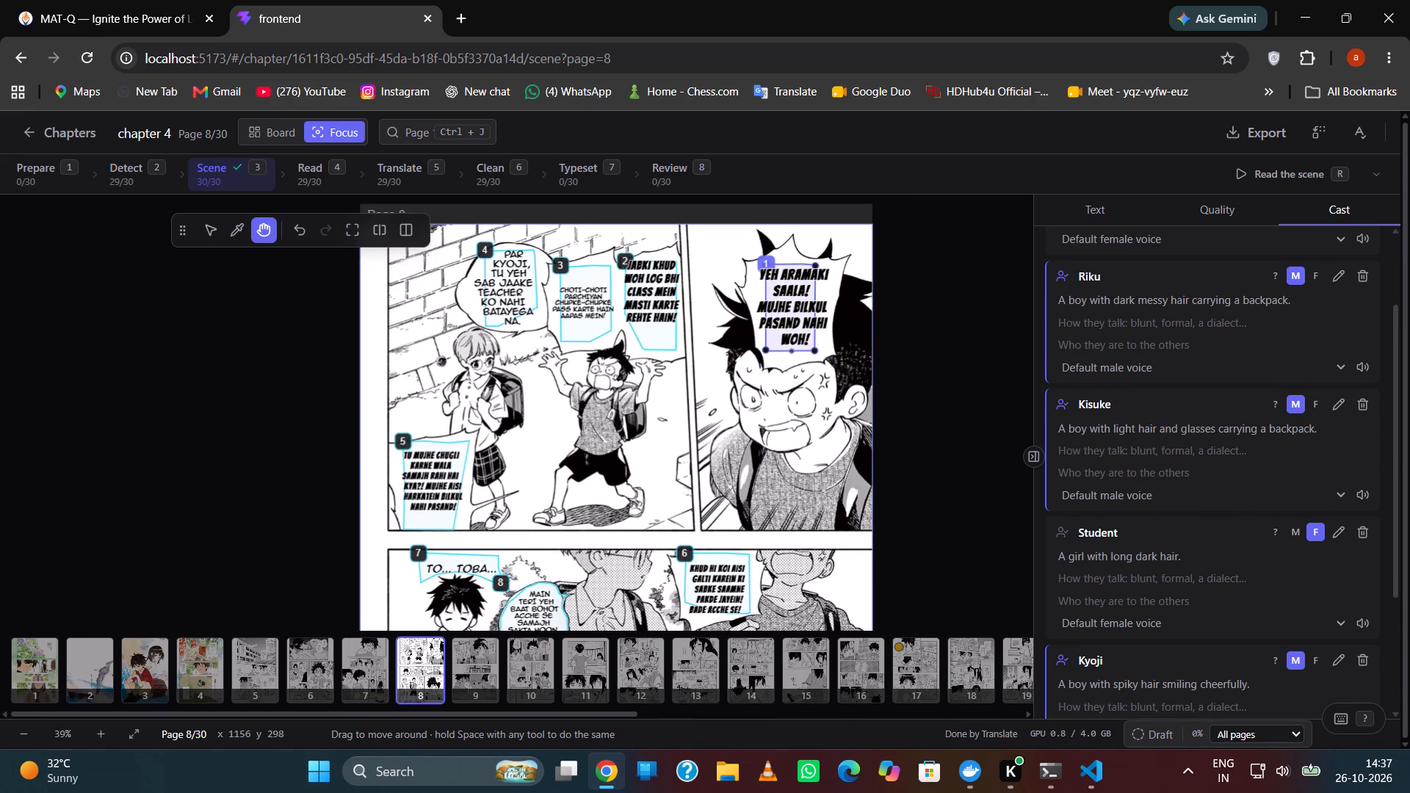
scroll(792, 318, up, 5)
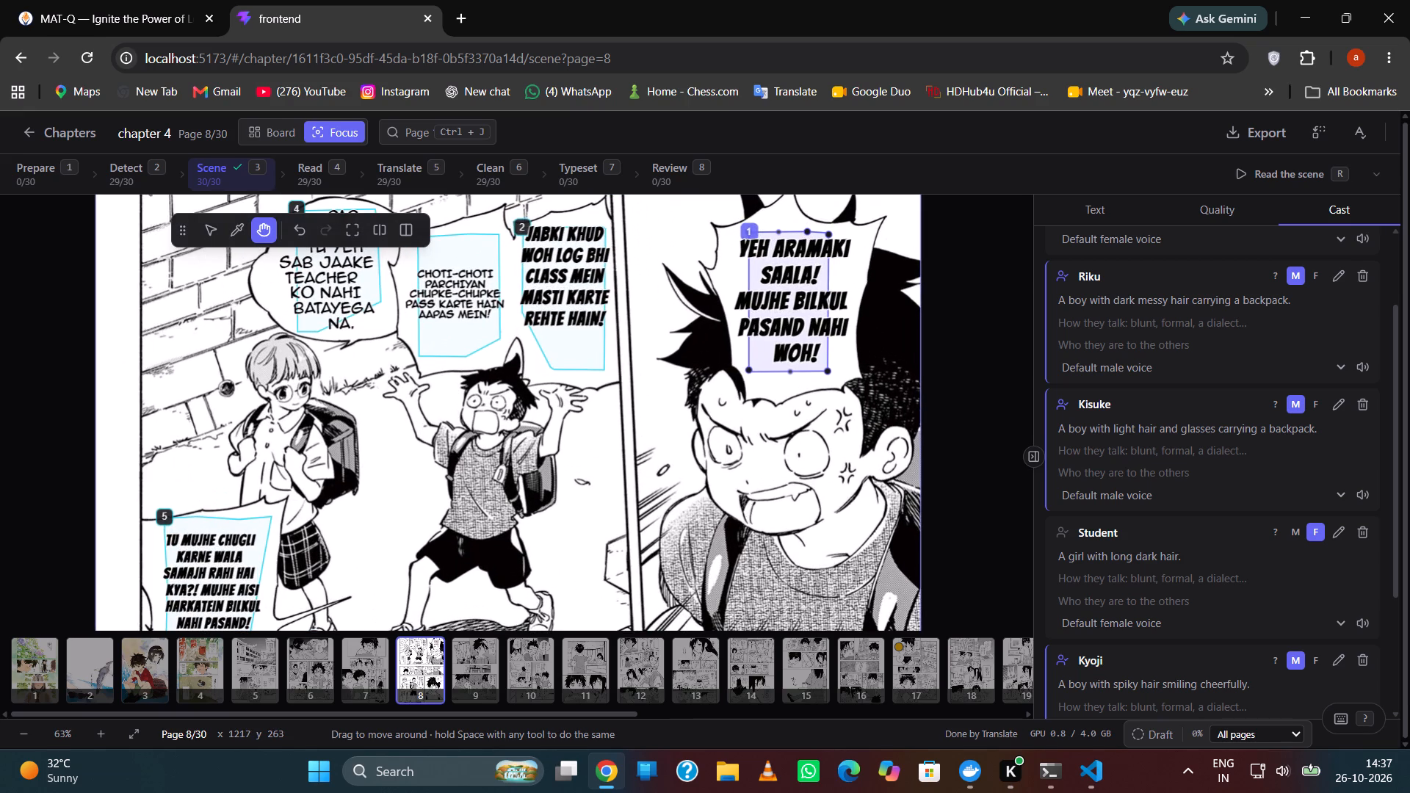
drag(693, 483, 715, 497)
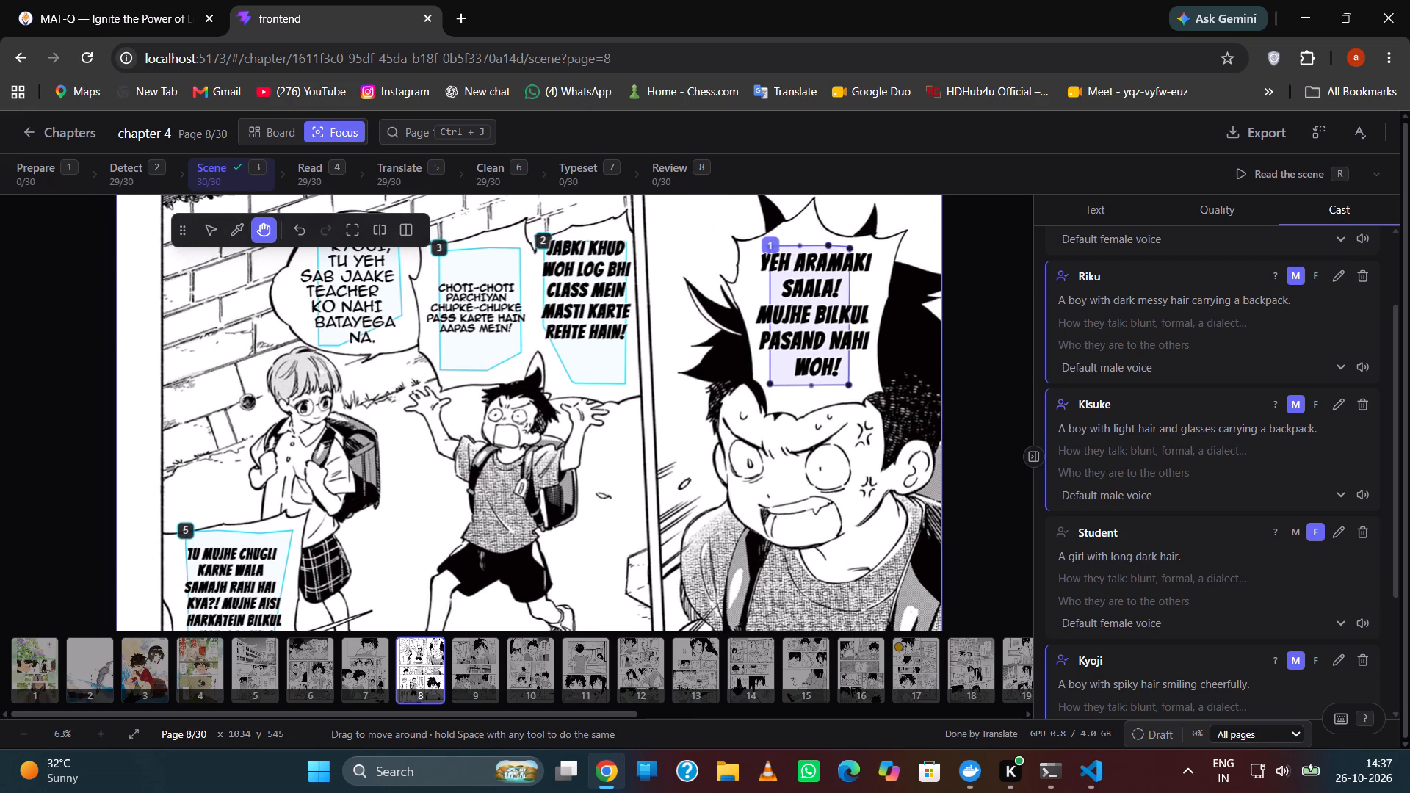
drag(715, 497, 710, 476)
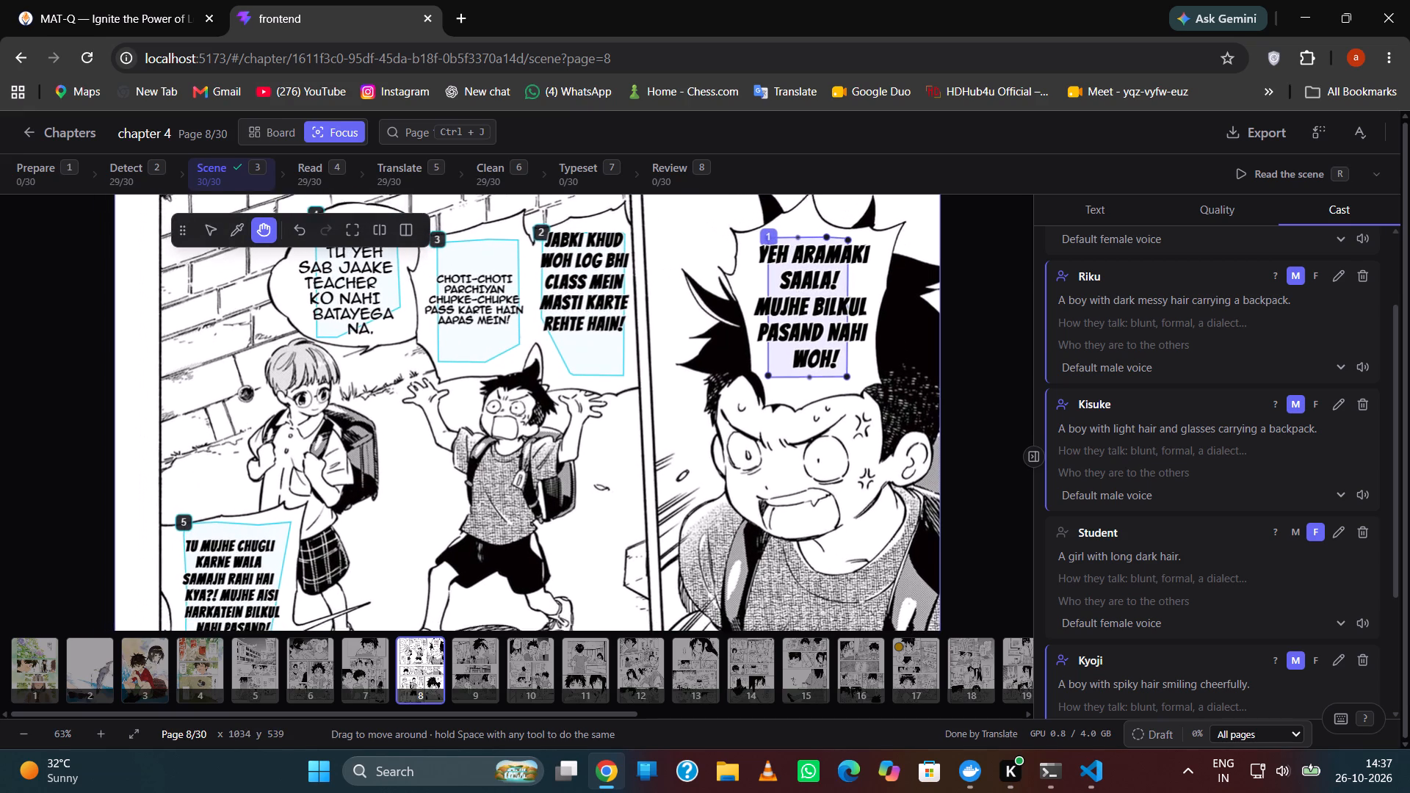
drag(710, 476, 709, 427)
drag(711, 495, 705, 352)
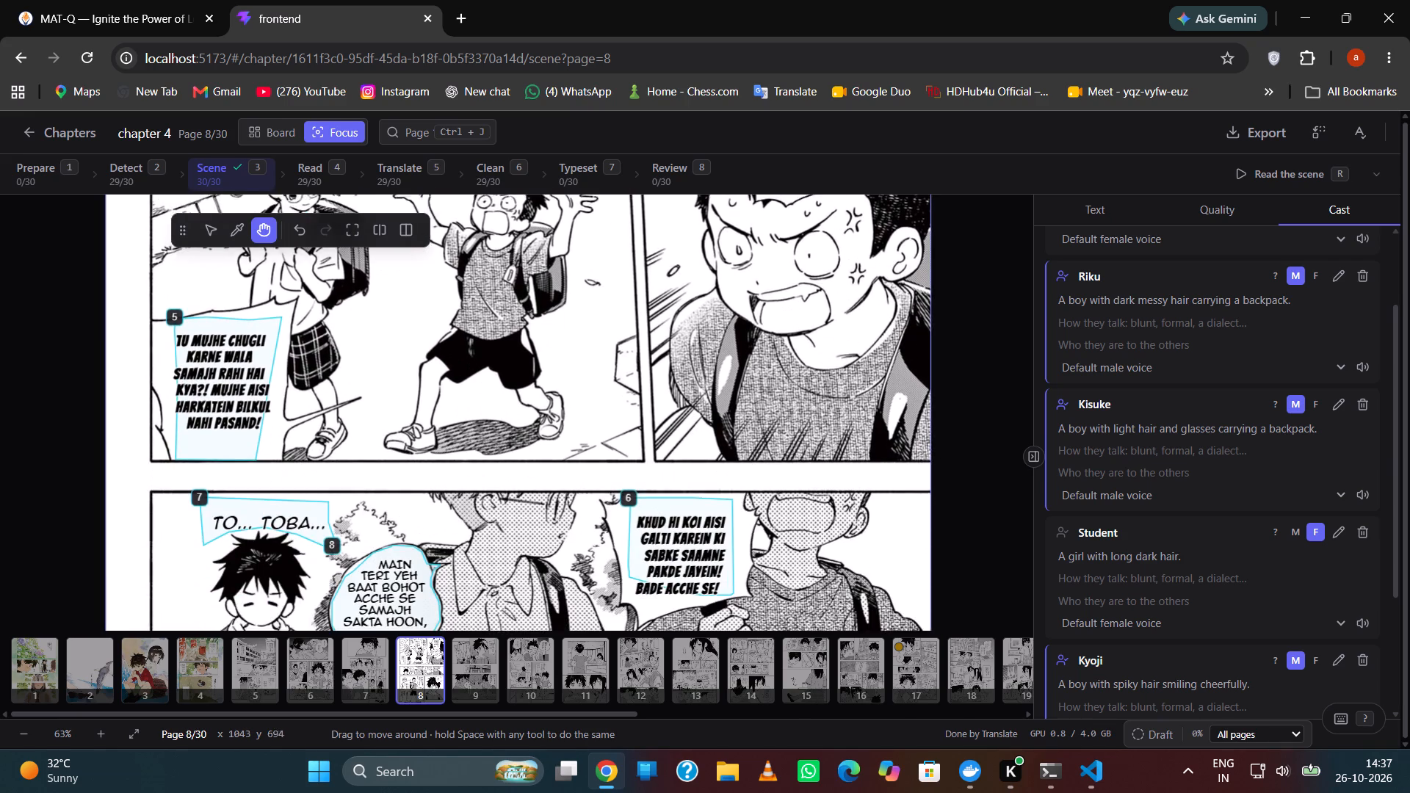
drag(710, 424, 706, 341)
drag(811, 455, 804, 316)
drag(815, 391, 815, 386)
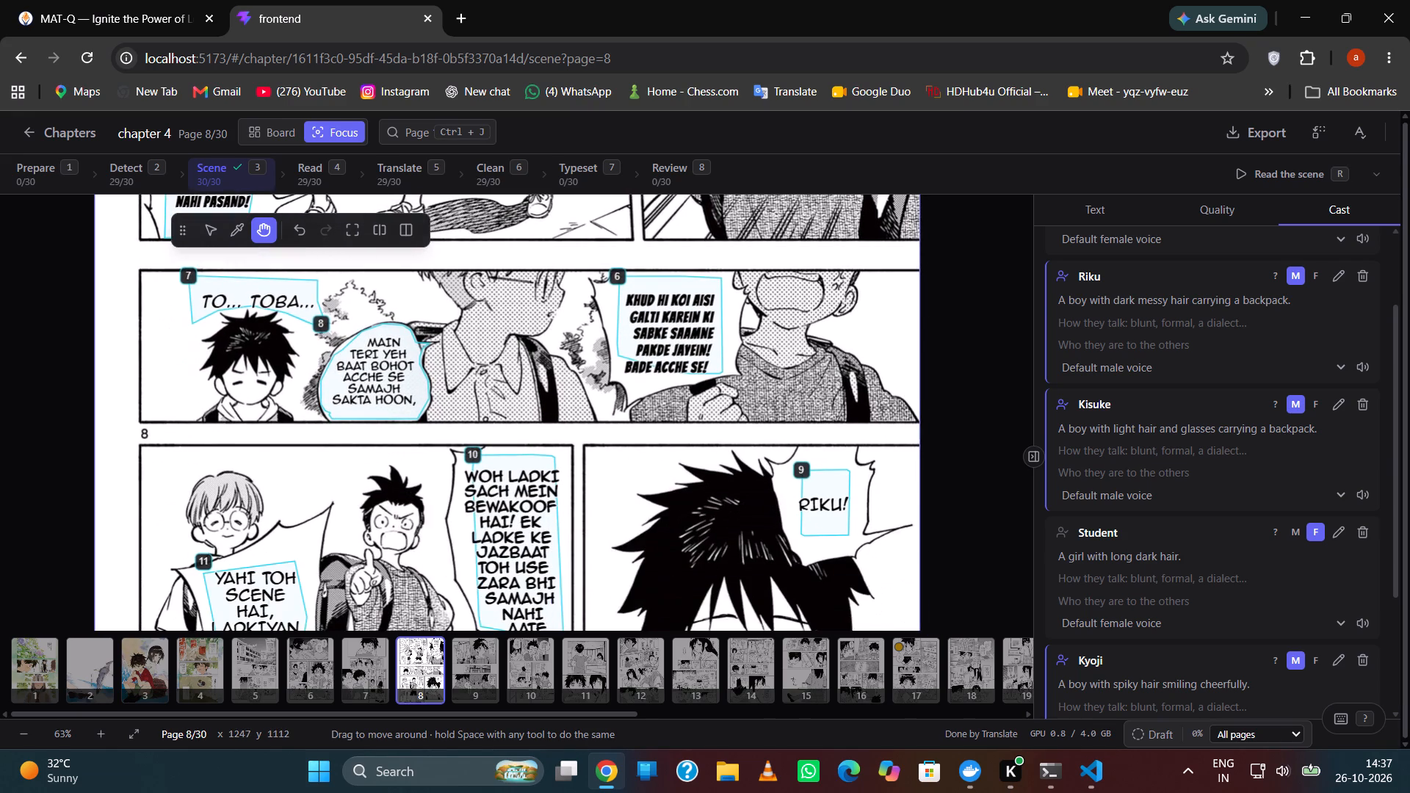
drag(815, 386, 817, 327)
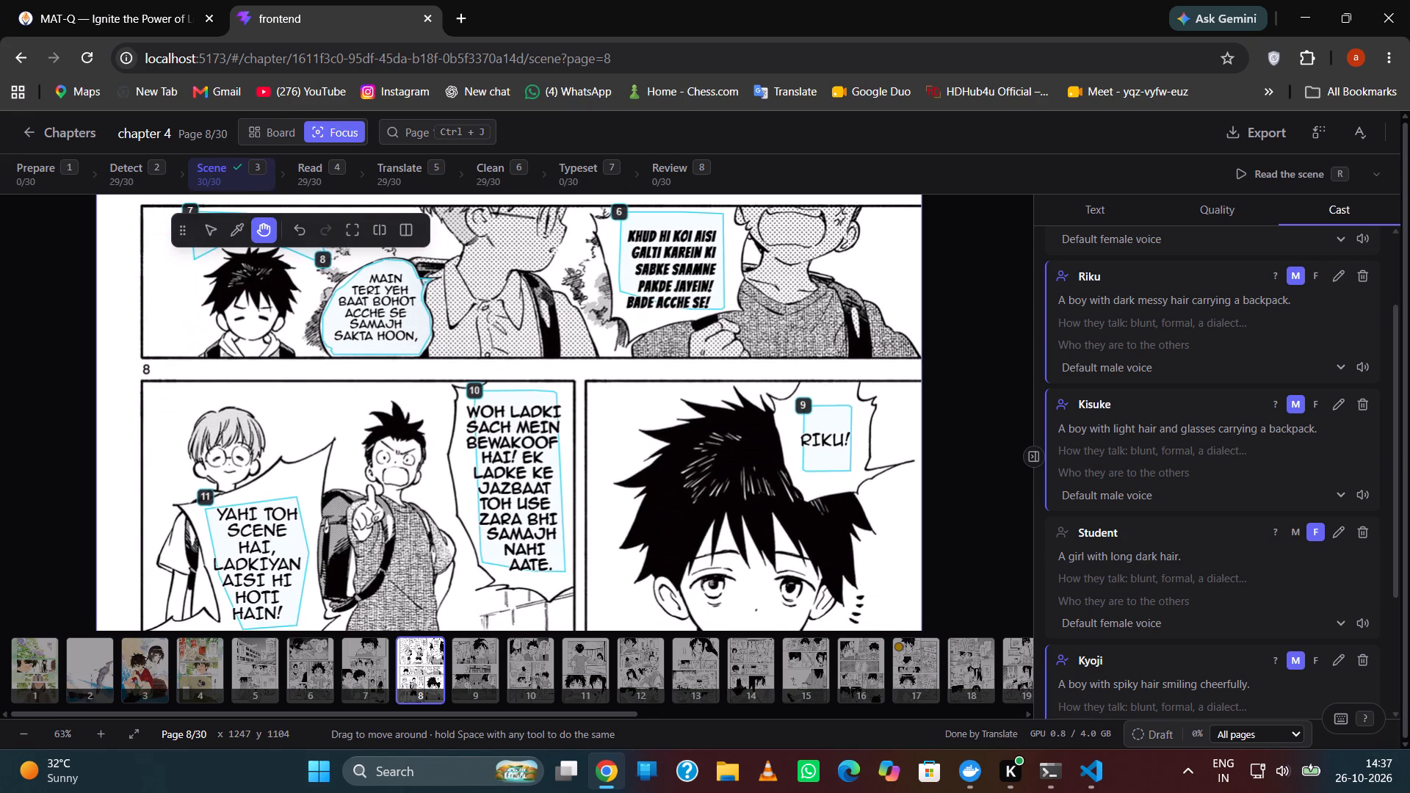
drag(817, 327, 817, 331)
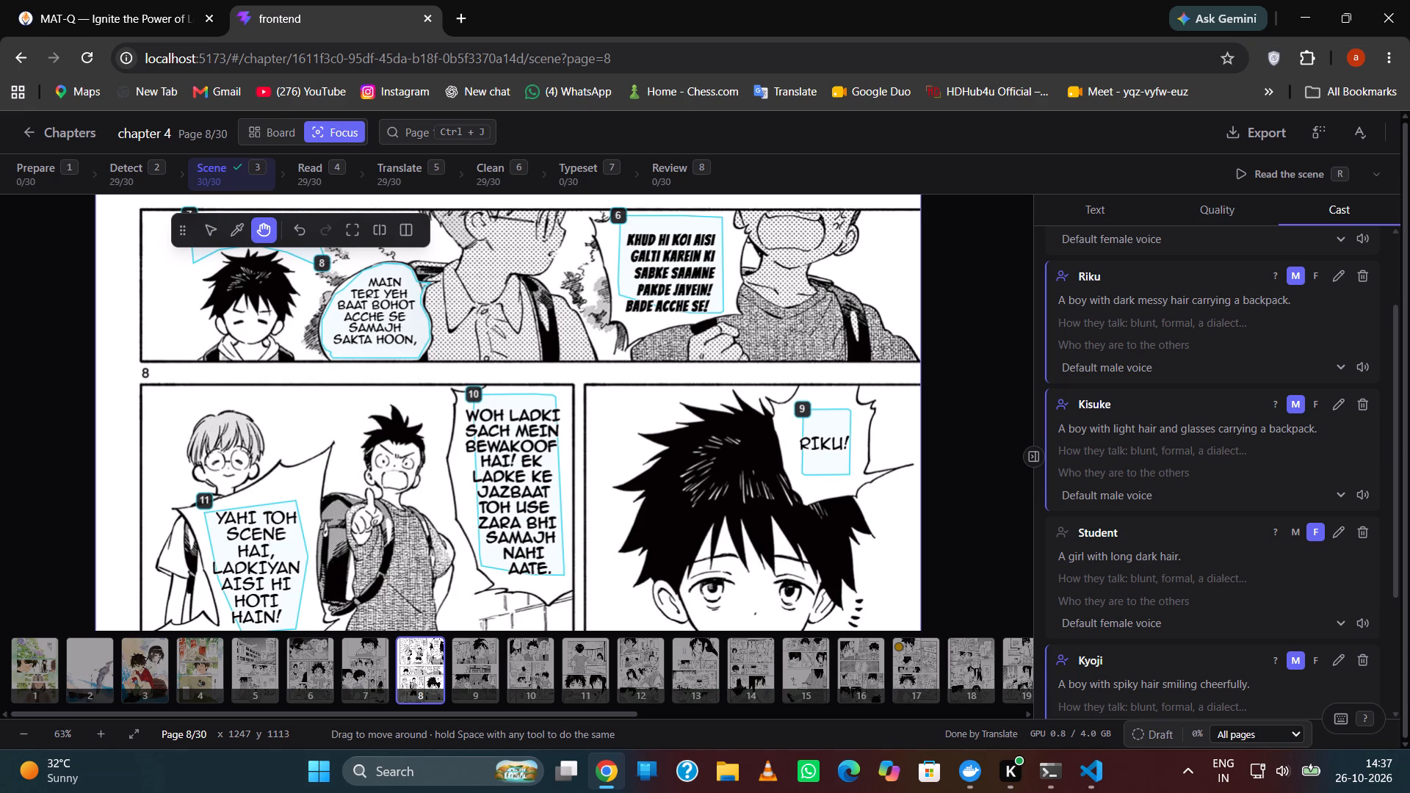
Recheck page 8's panels back up to the first bubble and look over the cast list.
scroll(817, 331, down, 2)
drag(740, 515, 740, 534)
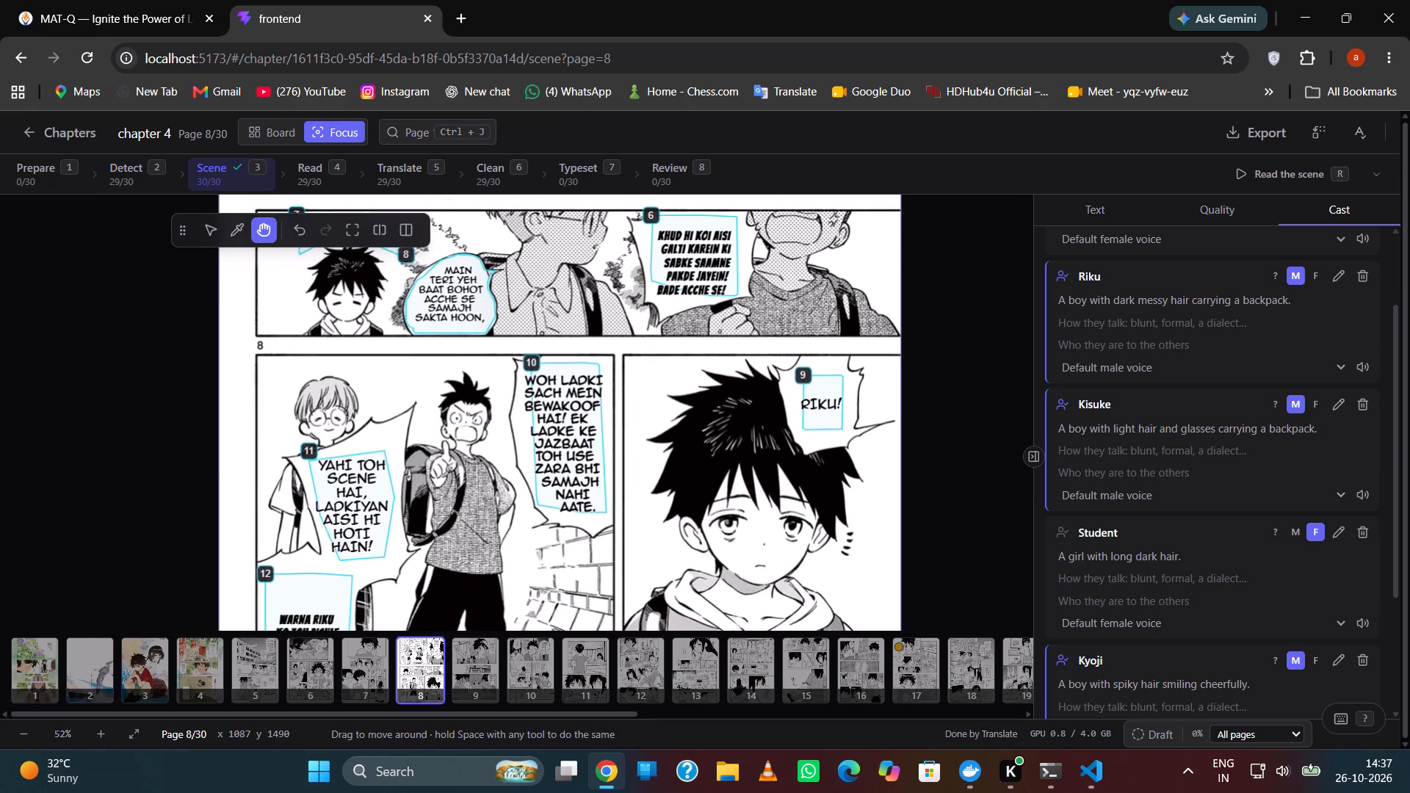
drag(740, 534, 731, 579)
drag(765, 408, 728, 475)
drag(748, 383, 754, 444)
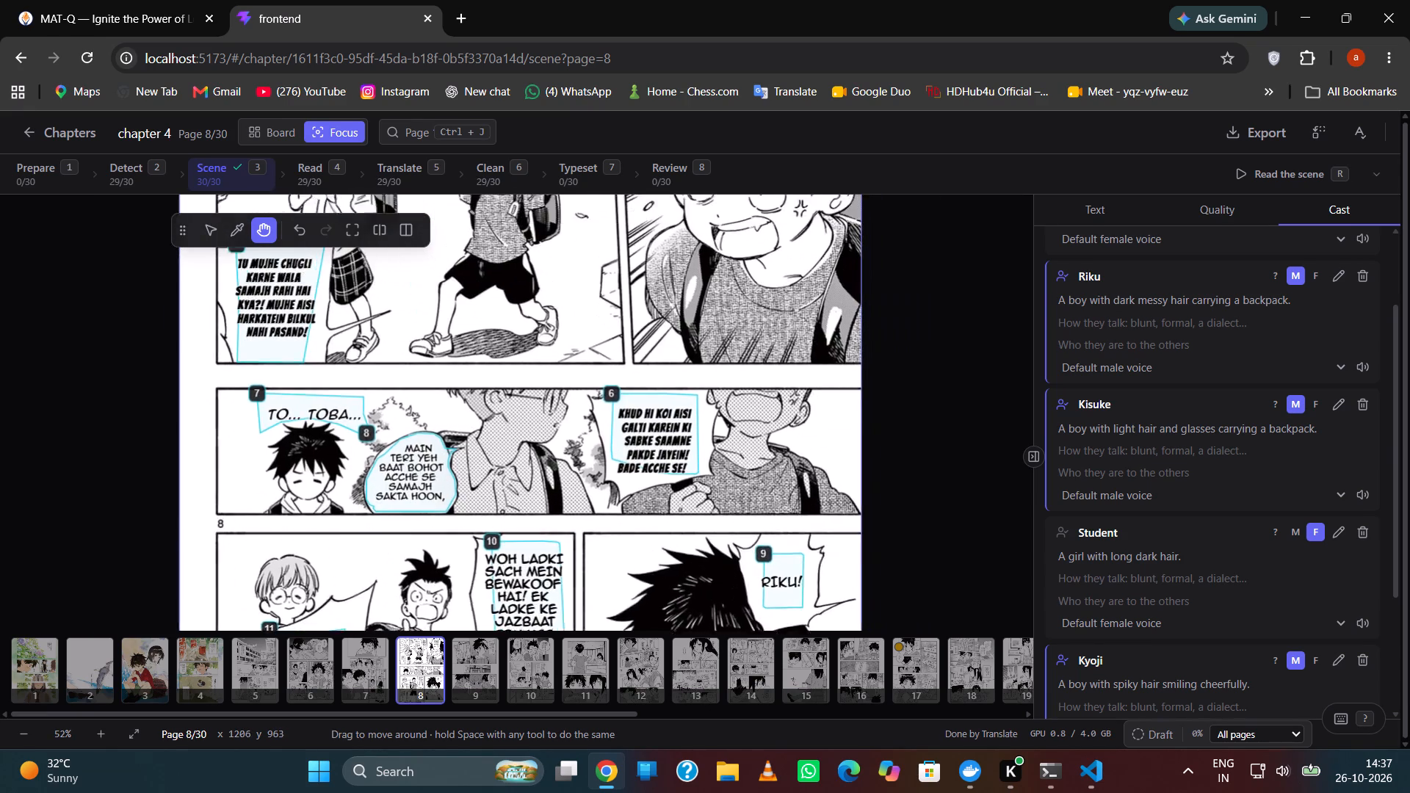
drag(754, 444, 761, 498)
drag(799, 381, 797, 525)
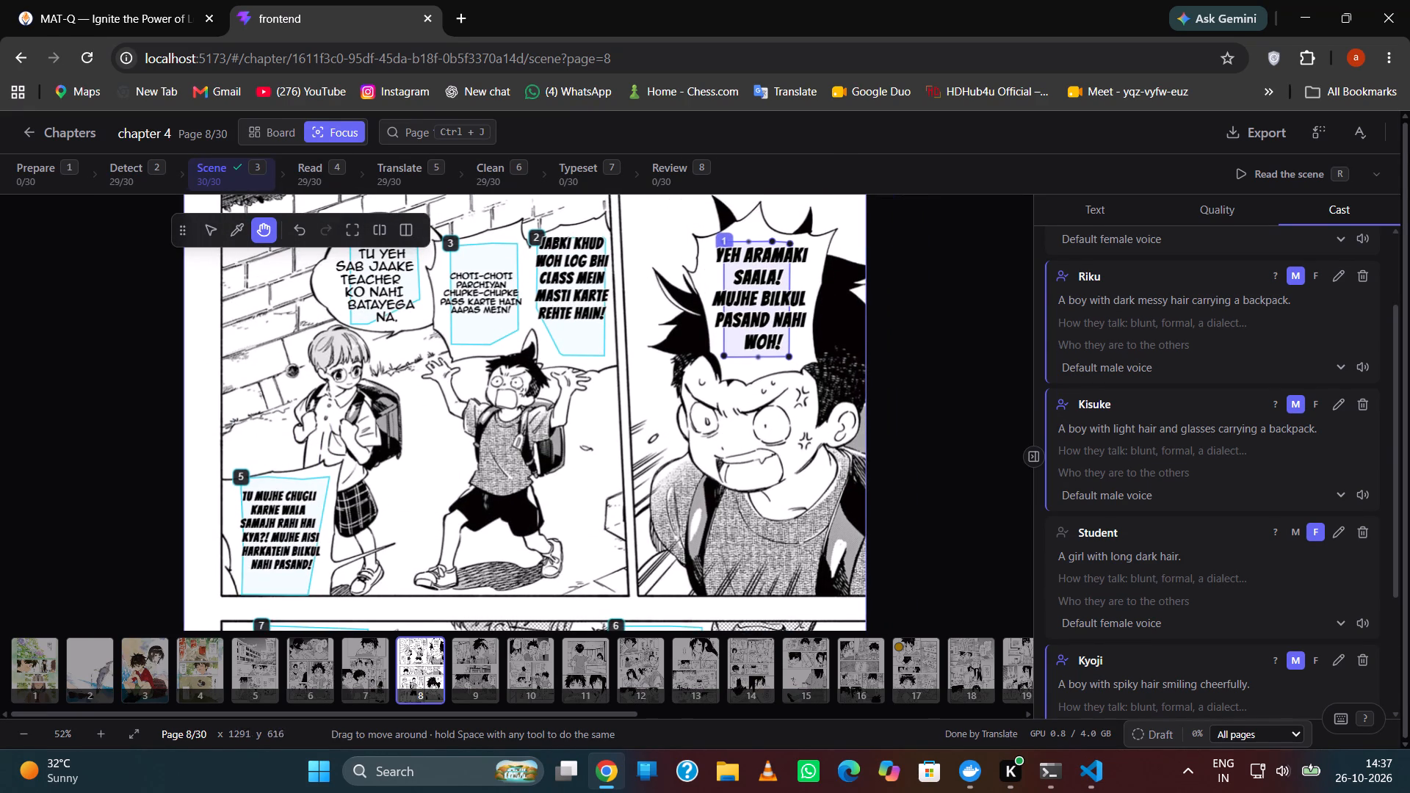
scroll(1066, 528, down, 1)
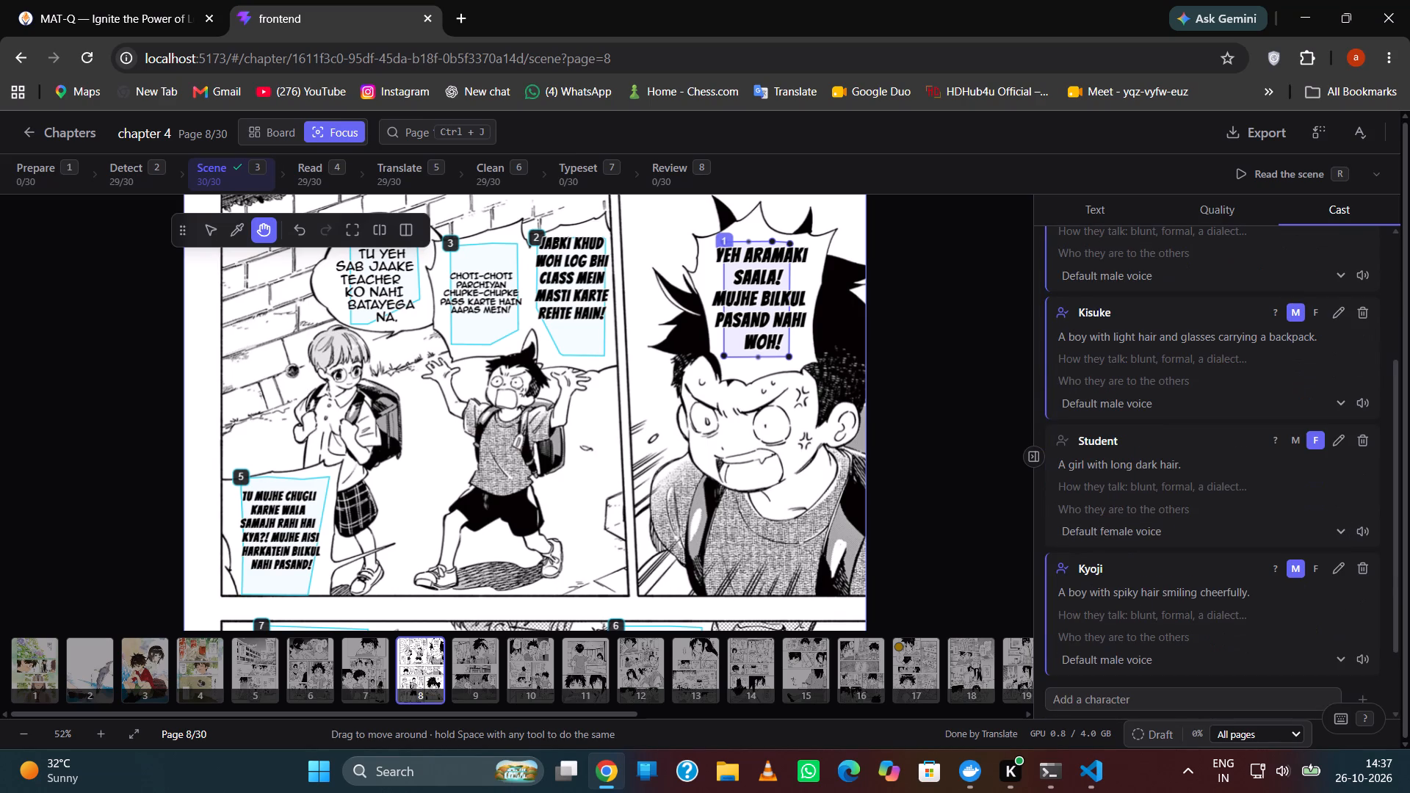
scroll(1061, 511, up, 3)
Check page 8's translated lines in the Translate stage and mark the page as Needs review in the Review stage.
key(v)
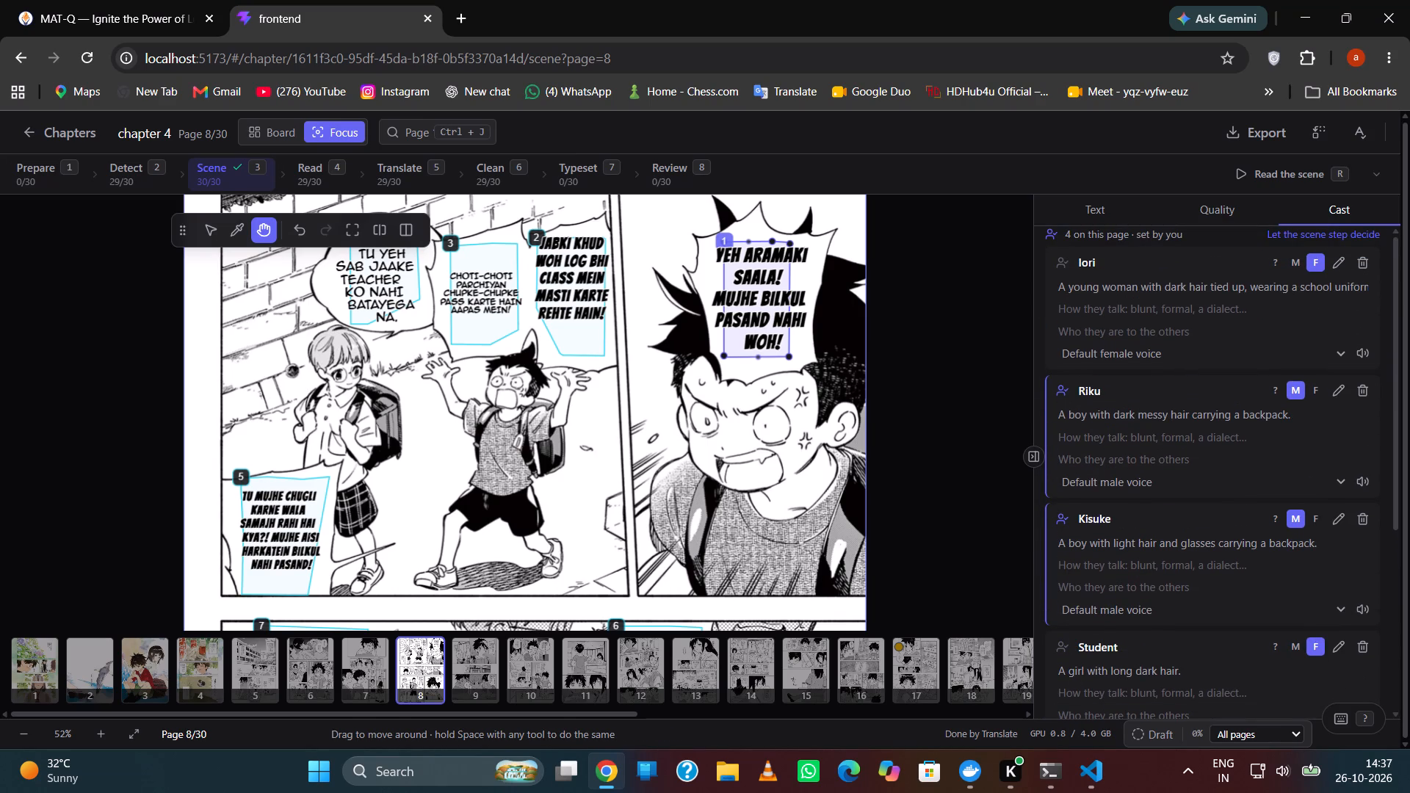
click(433, 166)
scroll(749, 259, up, 10)
scroll(828, 269, up, 1)
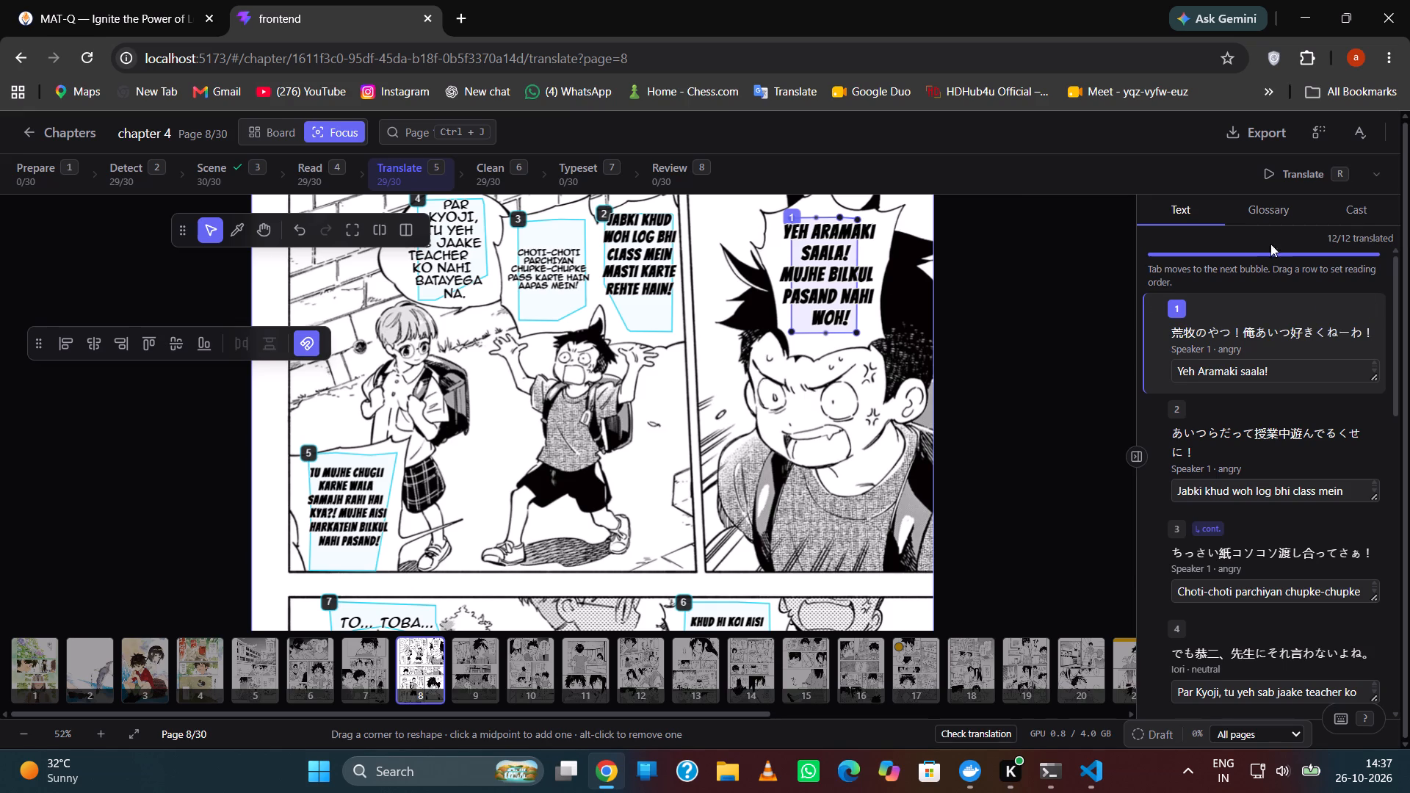
click(706, 165)
click(1263, 308)
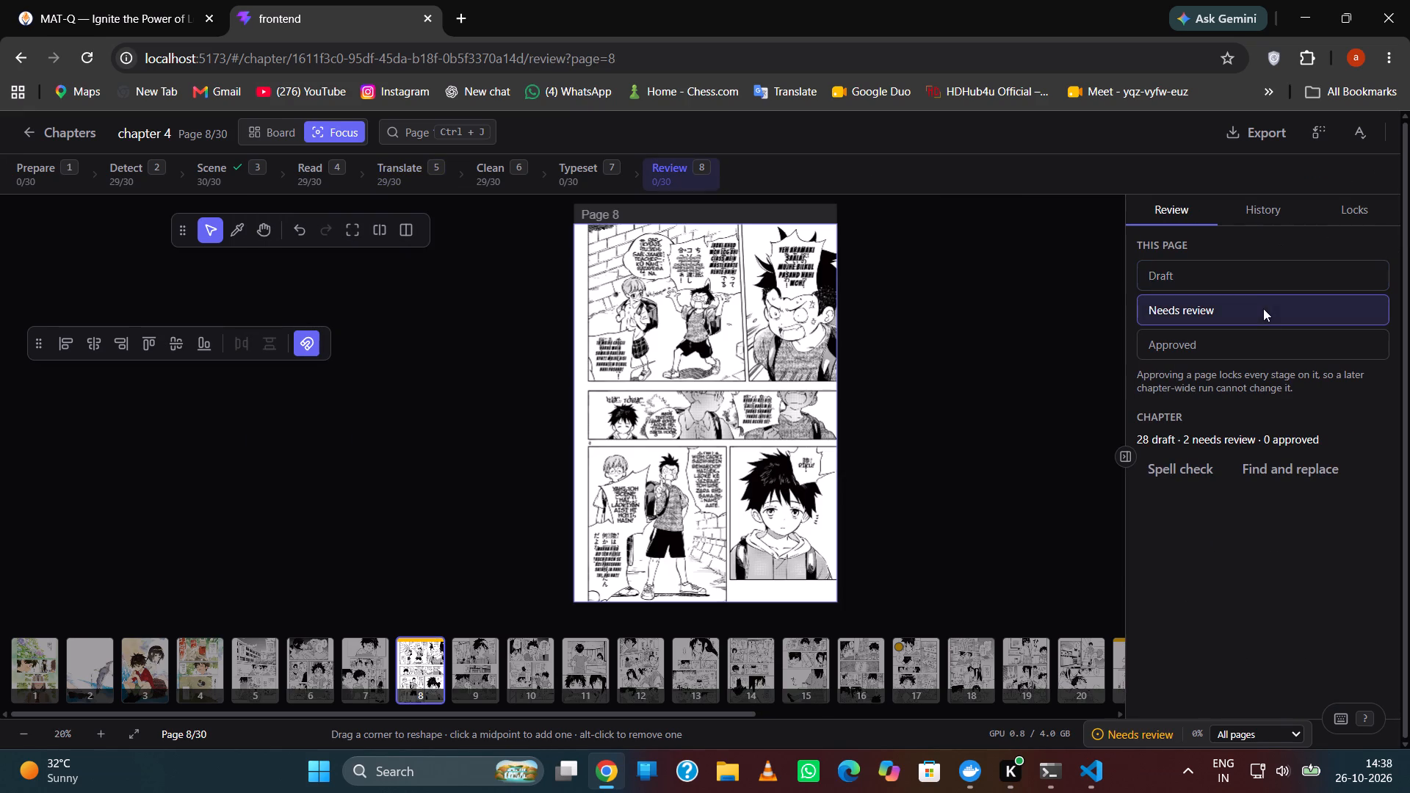
Look at page 9's translation, open the page in the Typeset stage and hide the text box outlines.
click(397, 178)
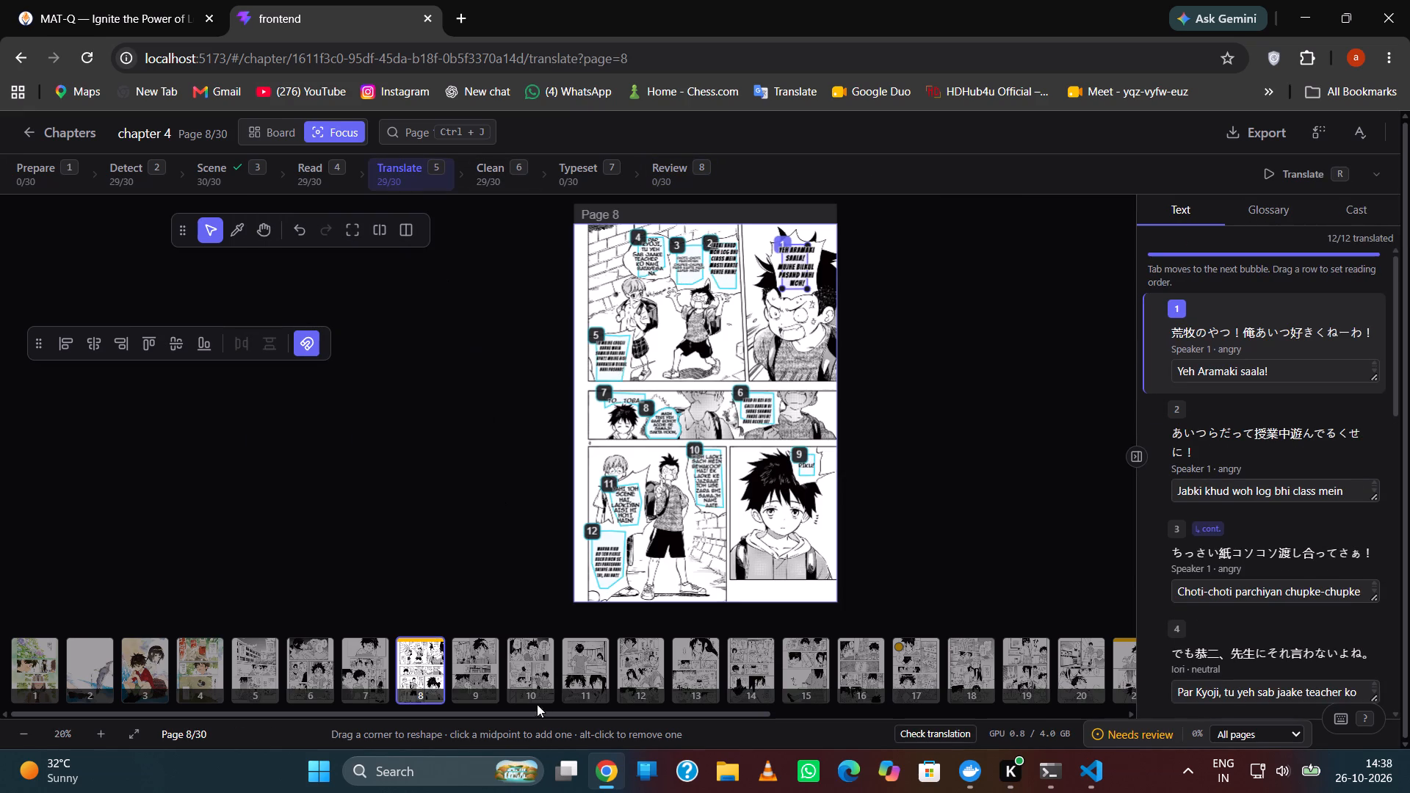
click(482, 670)
scroll(809, 326, up, 5)
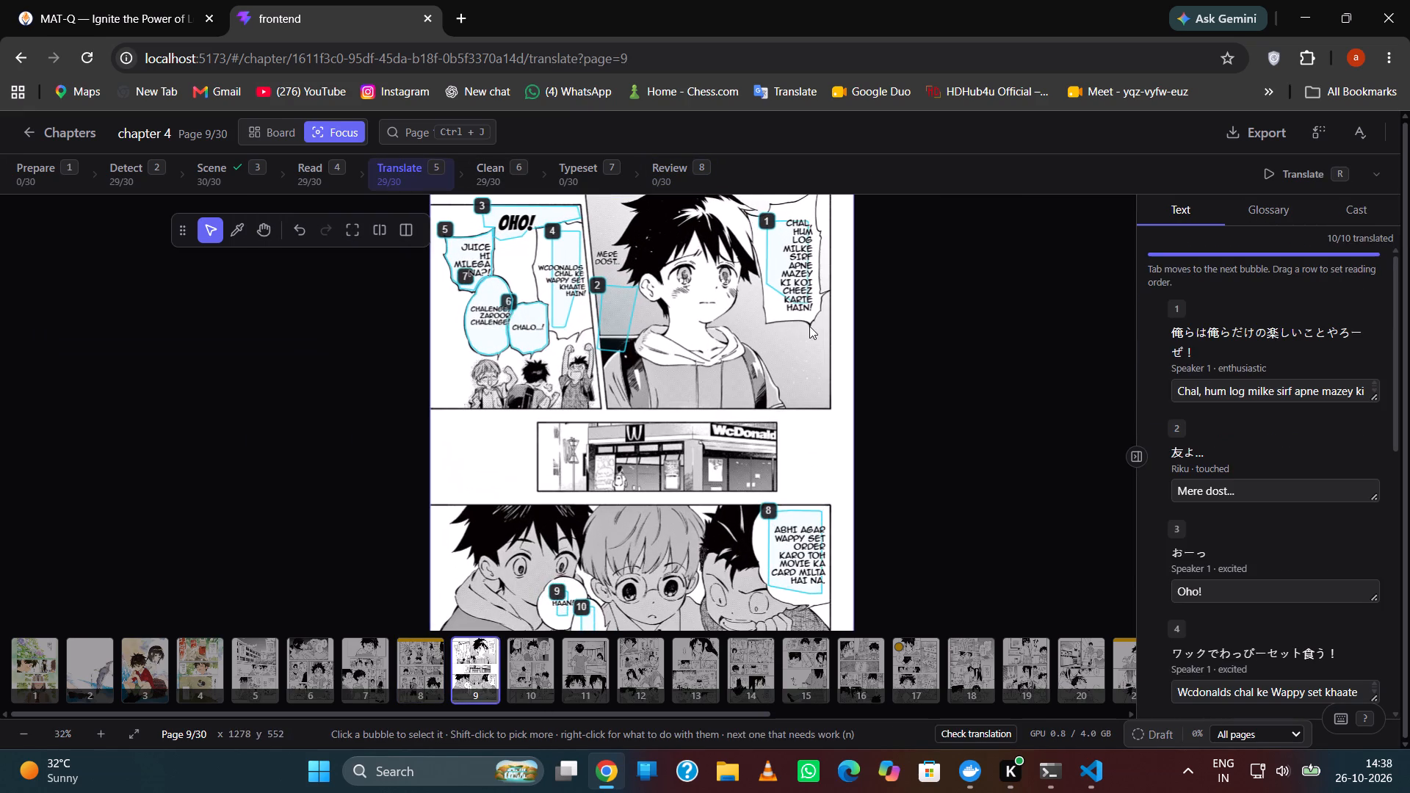
click(569, 167)
scroll(625, 237, up, 9)
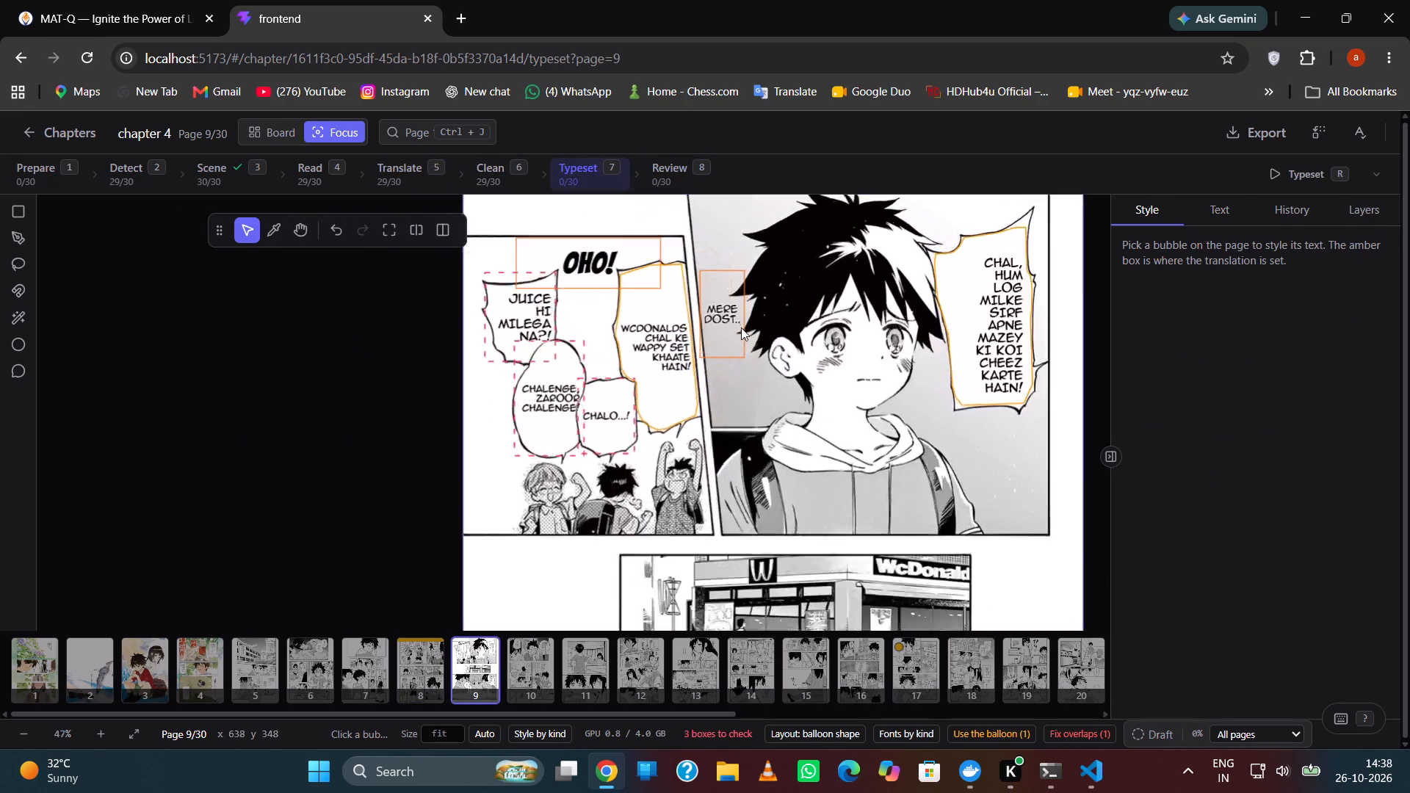
key(shift+b)
key(shift+b)
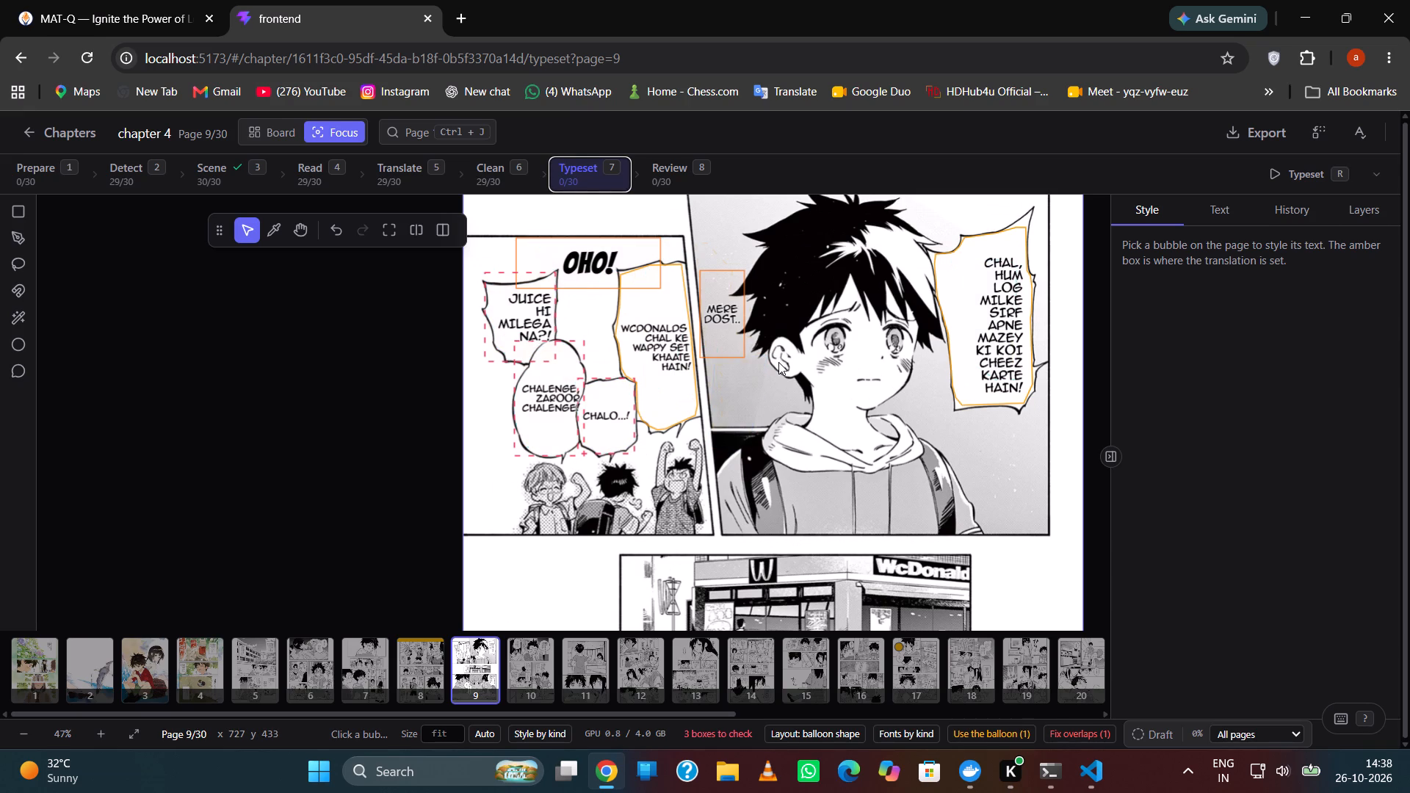
key(shift+l)
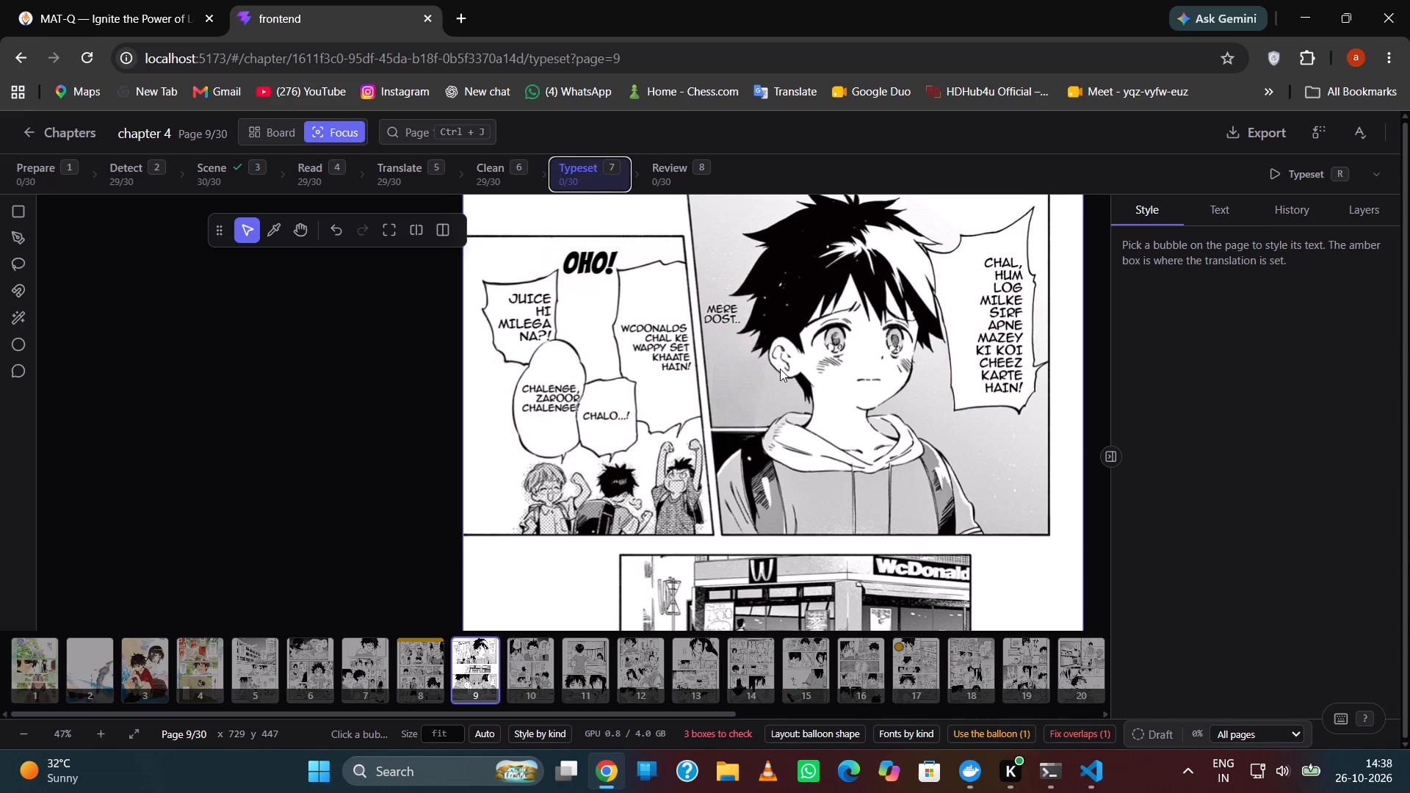
Examine page 9's typeset text without outlines, from the "CHAL, HUM LOG..." bubble to the last panel.
scroll(780, 369, up, 1)
key(h)
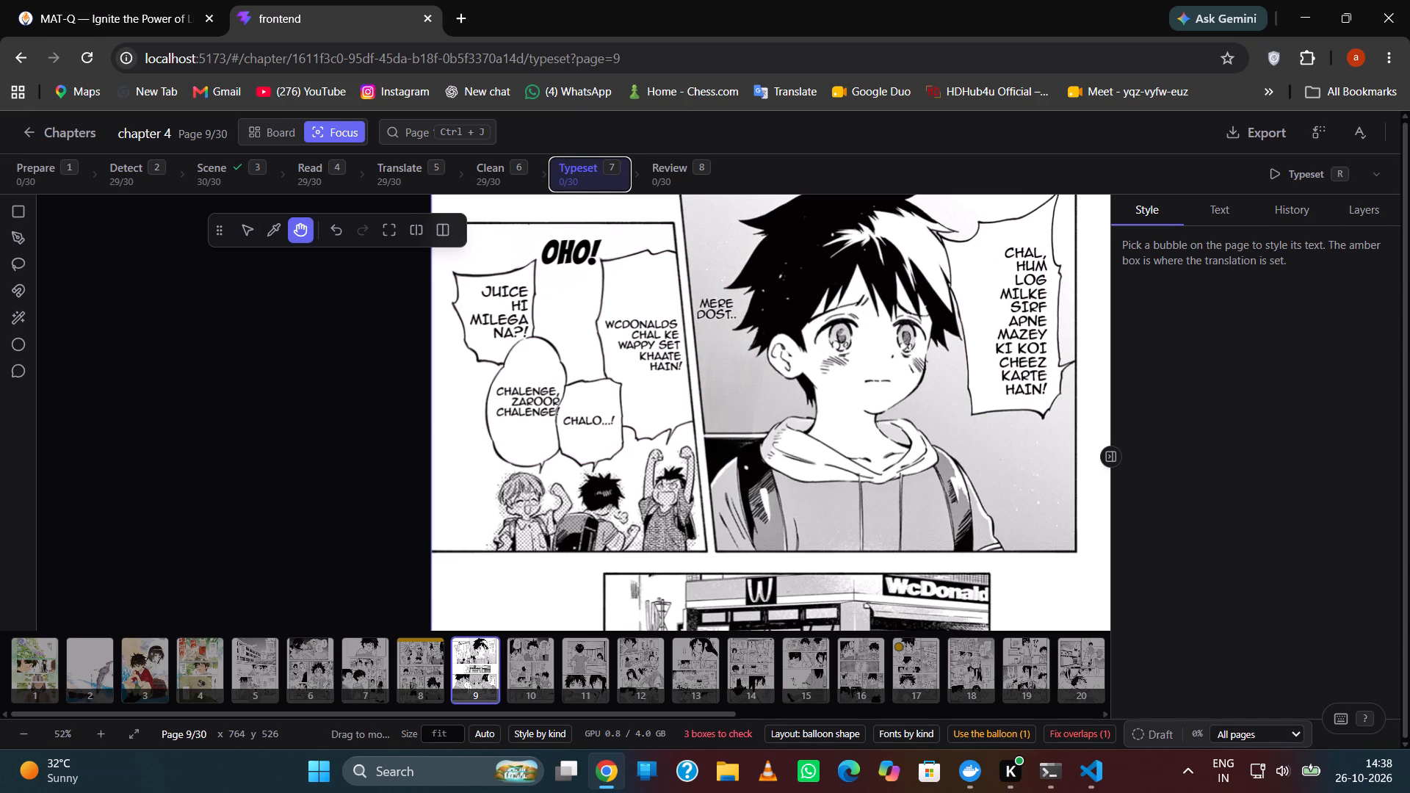
scroll(798, 407, down, 1)
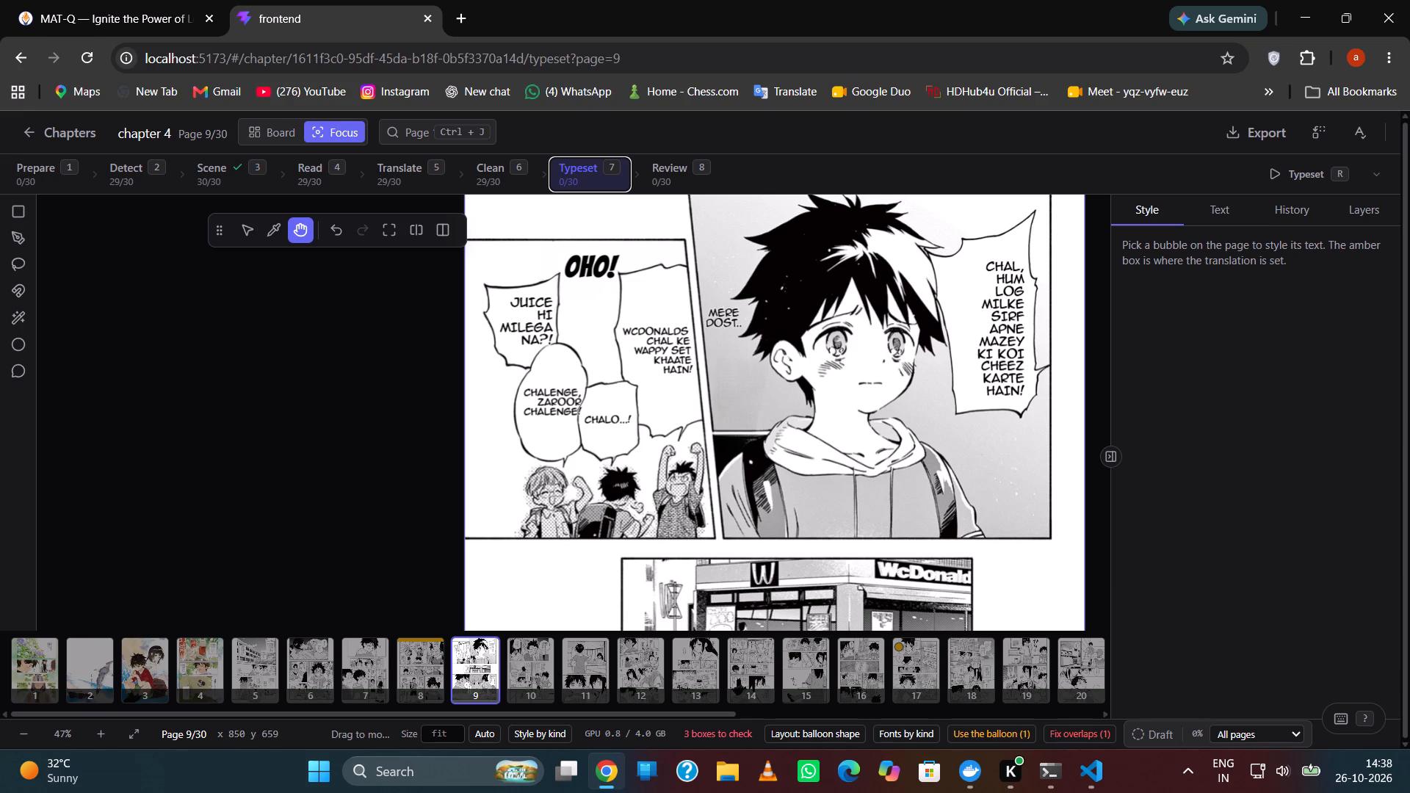
drag(859, 487, 831, 390)
drag(866, 461, 842, 399)
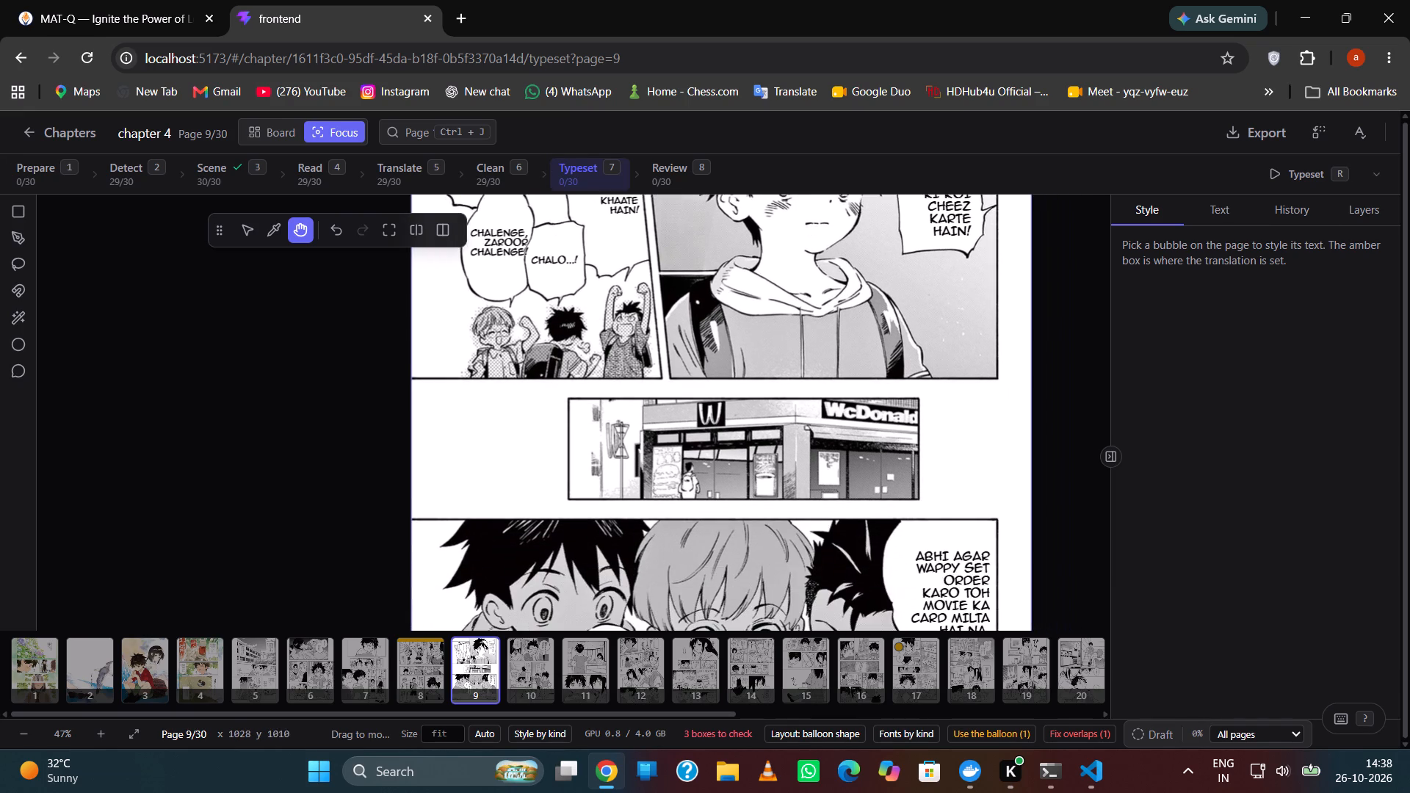
drag(858, 461, 841, 419)
drag(868, 487, 850, 410)
drag(848, 488, 820, 355)
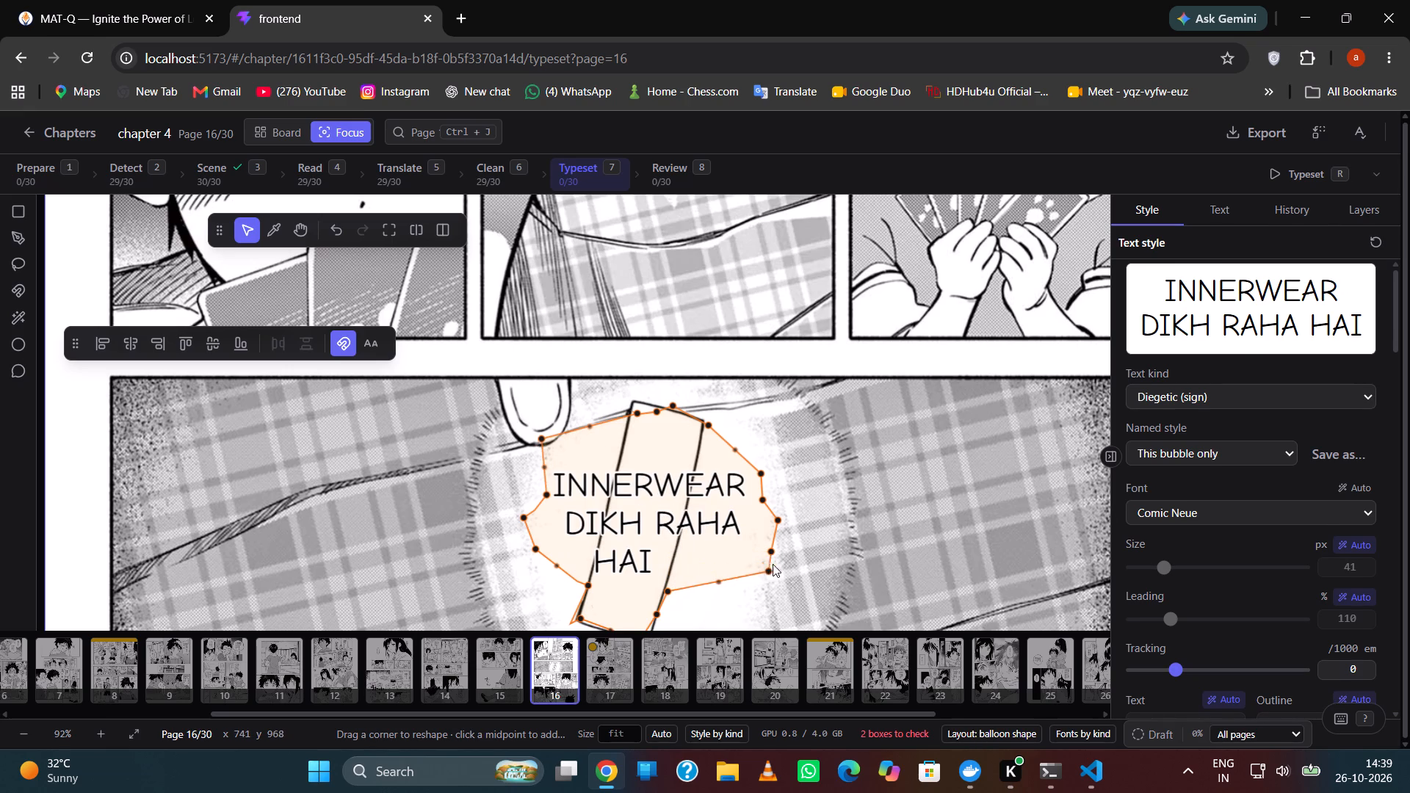
Extend the right side of the INNERWEAR DIKH RAHA HAI outline far over the plaid area so the text fits two lines.
drag(773, 564, 797, 563)
drag(781, 519, 885, 503)
drag(762, 493, 864, 482)
drag(769, 472, 911, 447)
drag(858, 488, 998, 489)
drag(878, 503, 1004, 548)
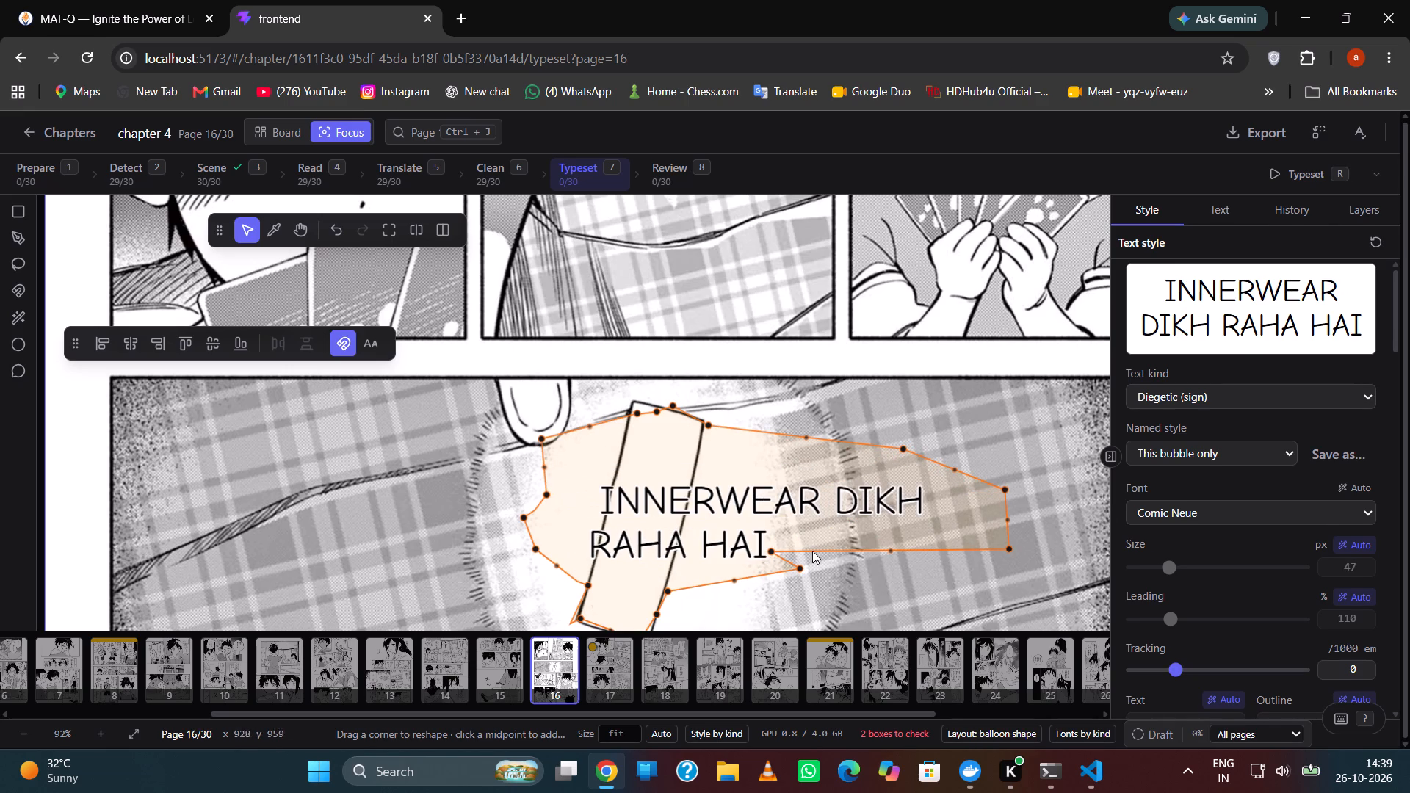
drag(772, 551, 973, 571)
drag(806, 568, 854, 594)
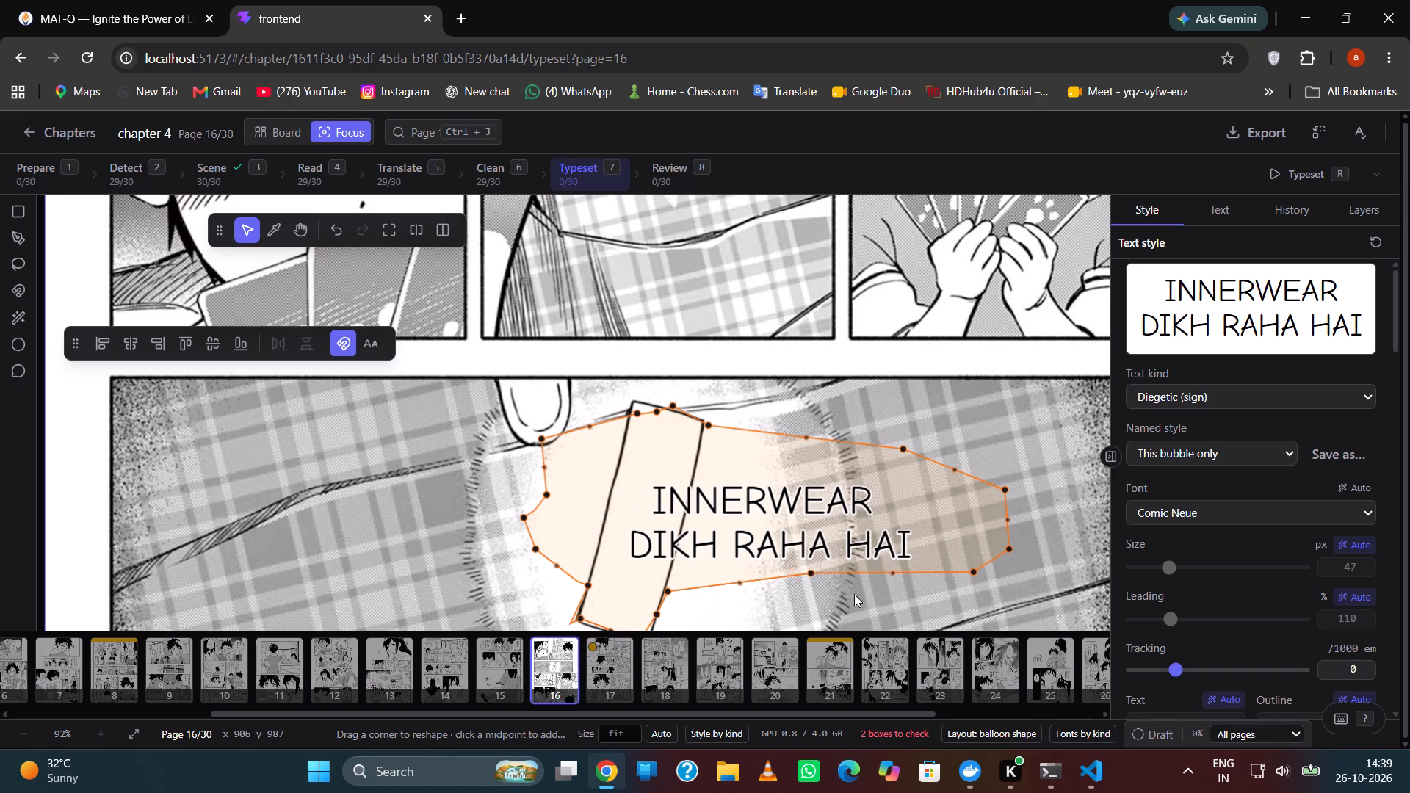
drag(854, 594, 900, 603)
Extend the left side of the INNERWEAR DIKH RAHA HAI outline on page 16 far over the plaid area.
drag(548, 496, 439, 471)
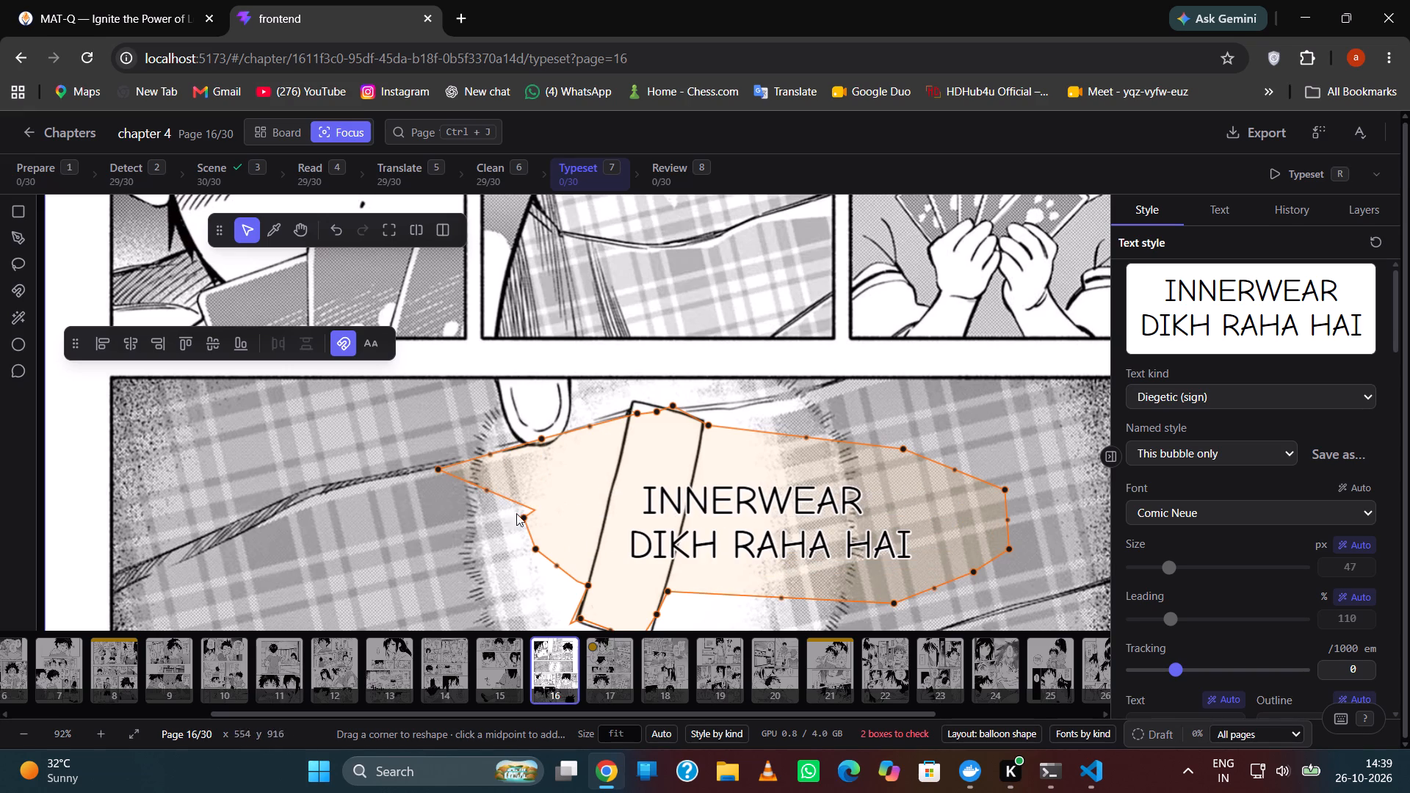
drag(528, 518, 423, 499)
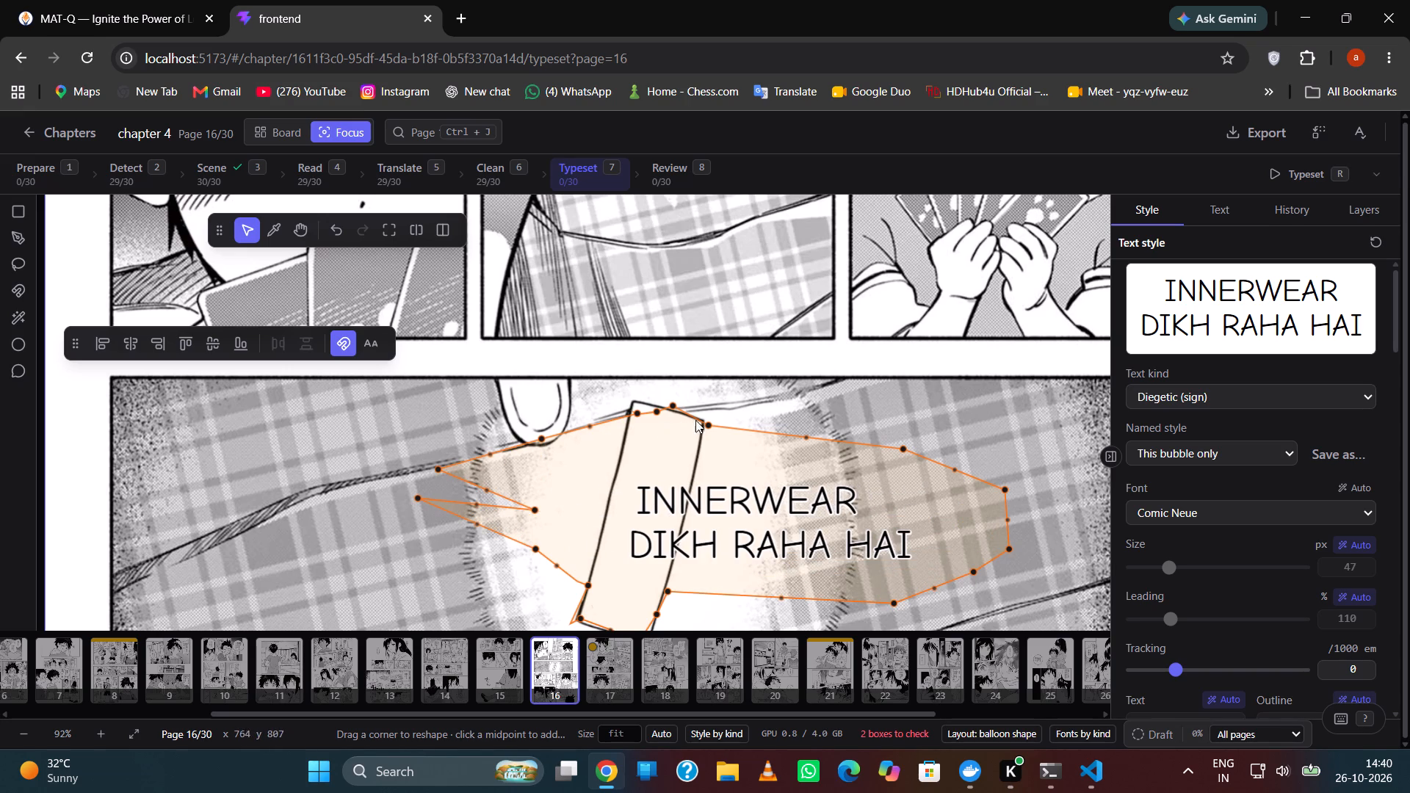
drag(704, 421, 715, 417)
drag(586, 580, 399, 580)
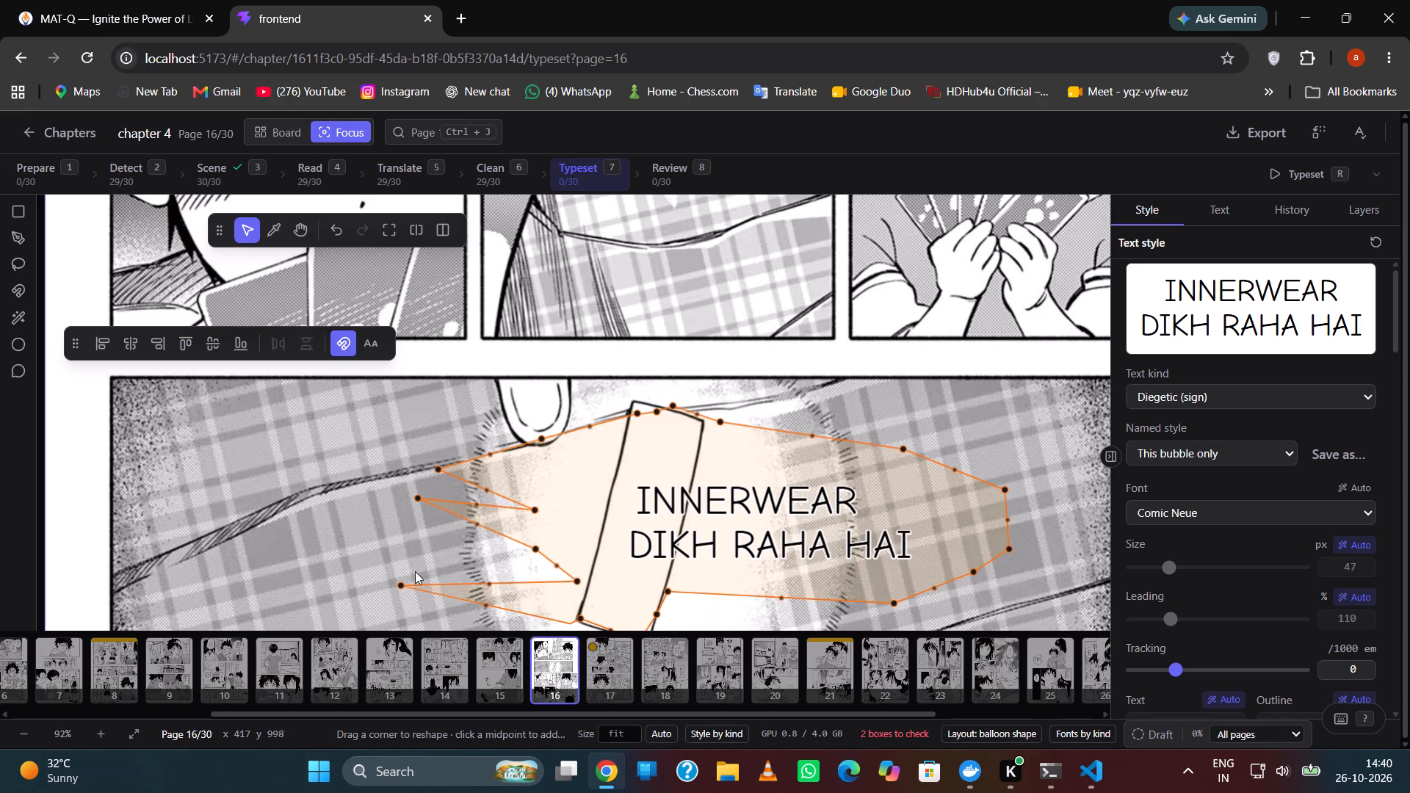
drag(536, 548, 428, 549)
drag(574, 581, 483, 564)
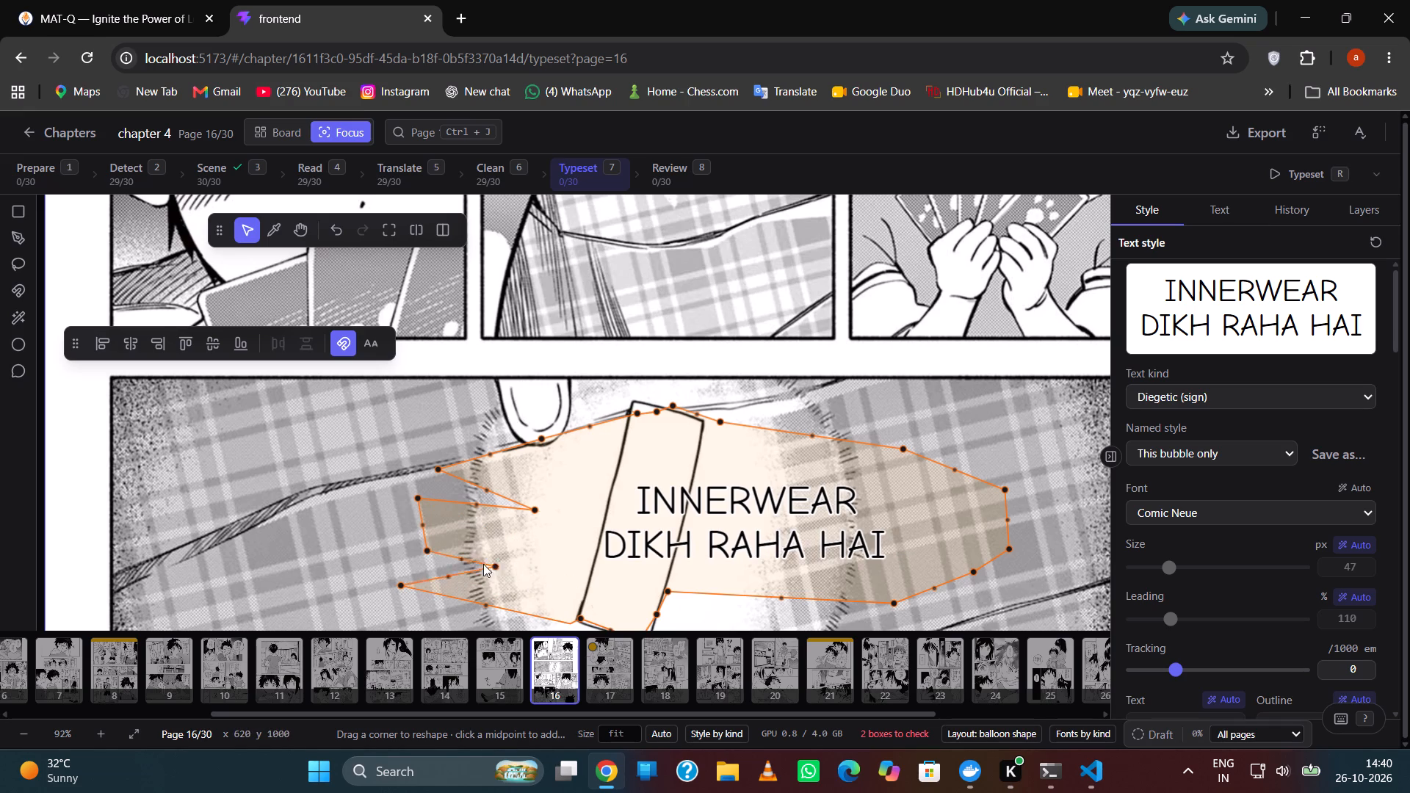
drag(483, 564, 432, 560)
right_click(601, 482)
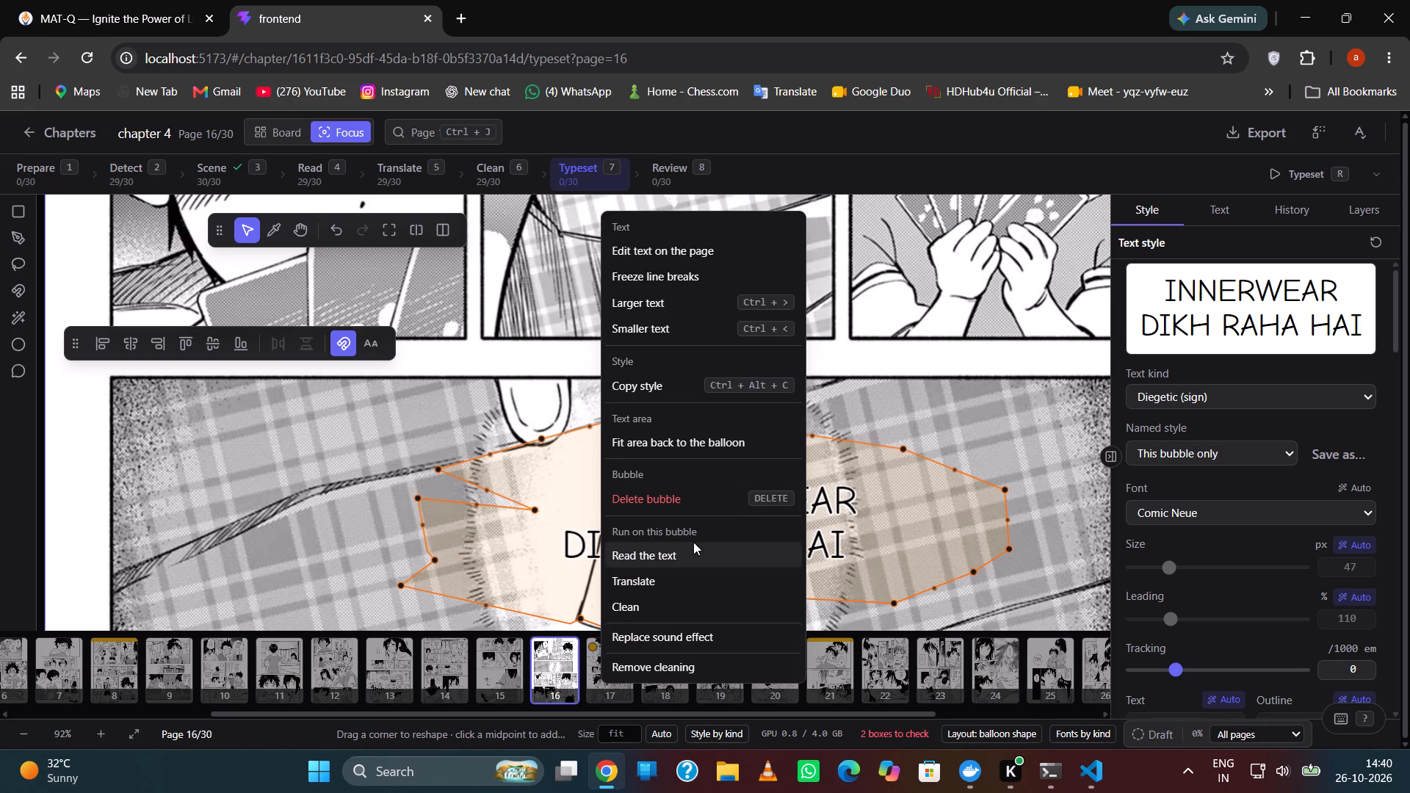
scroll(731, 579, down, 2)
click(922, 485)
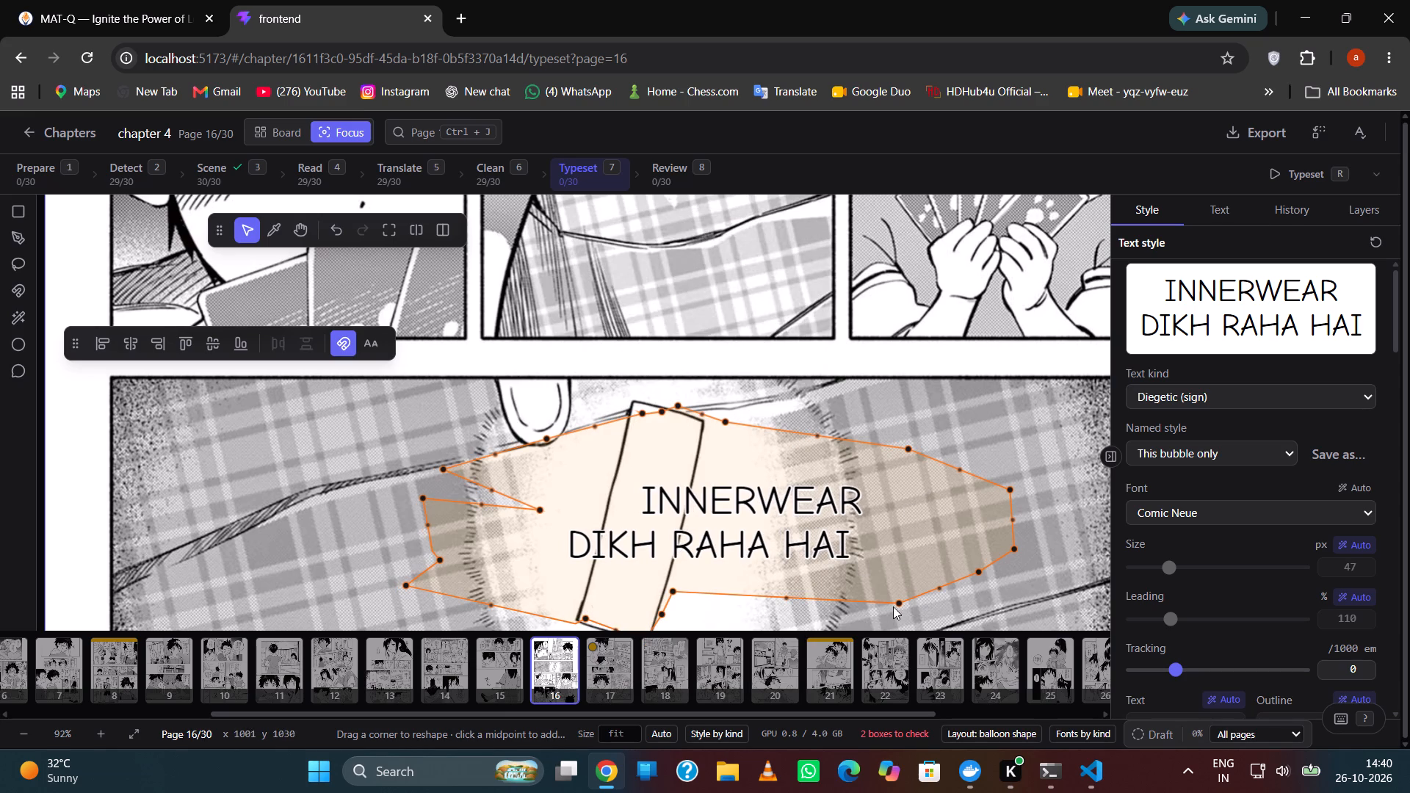
Even out the INNERWEAR DIKH RAHA HAI outline by lowering its bottom edge, removing the left notch and raising its upper-left edge.
drag(897, 603, 991, 630)
drag(670, 591, 800, 649)
drag(536, 507, 430, 488)
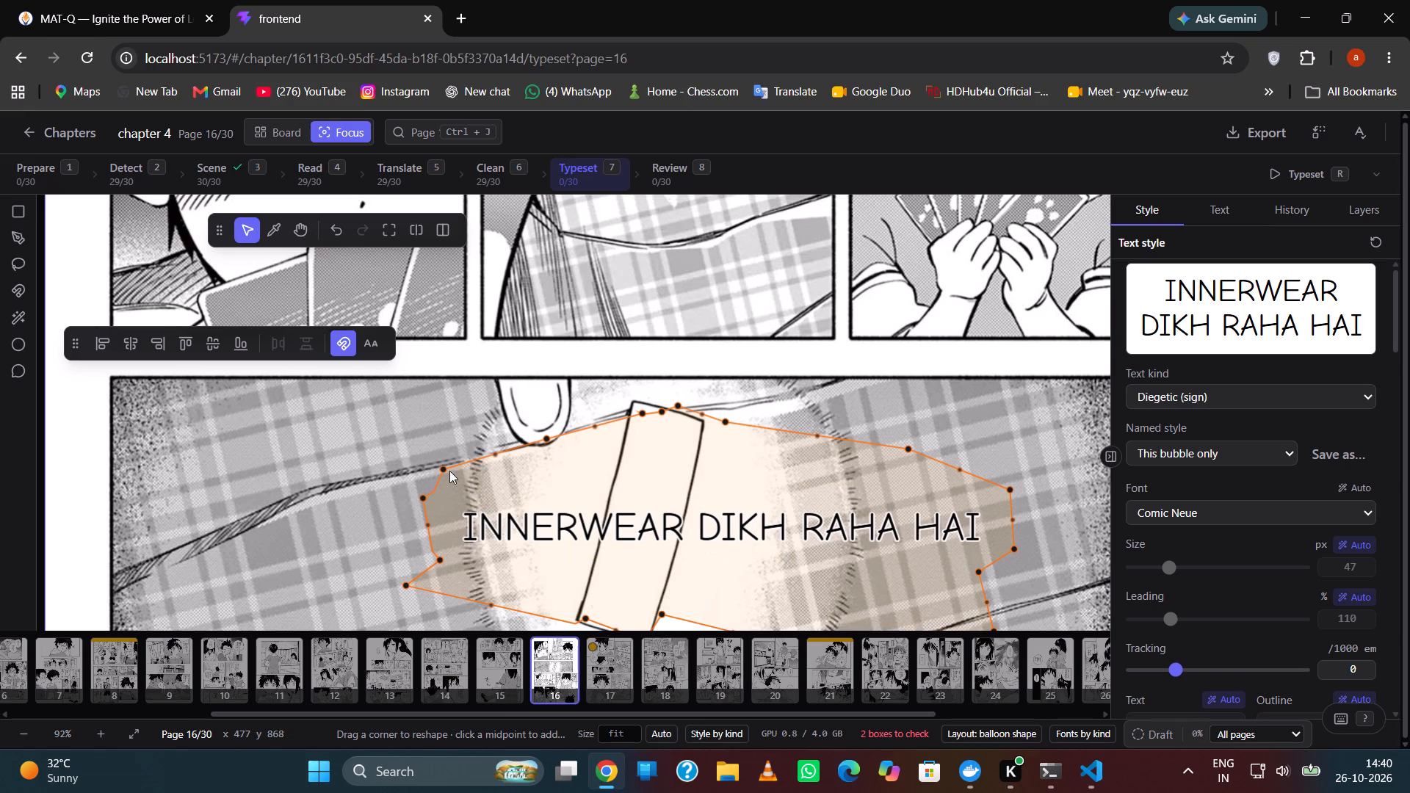
drag(438, 466, 438, 408)
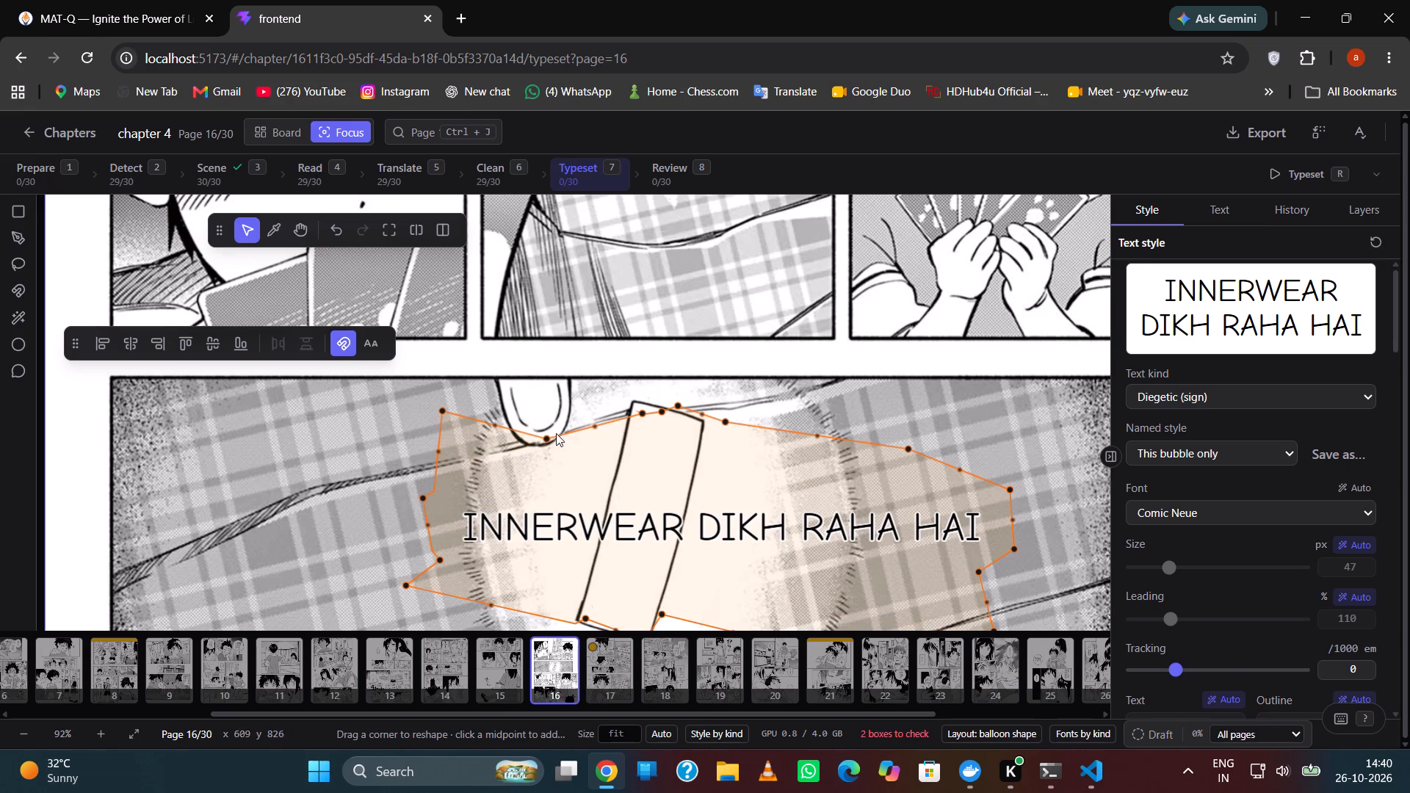
drag(543, 438, 540, 392)
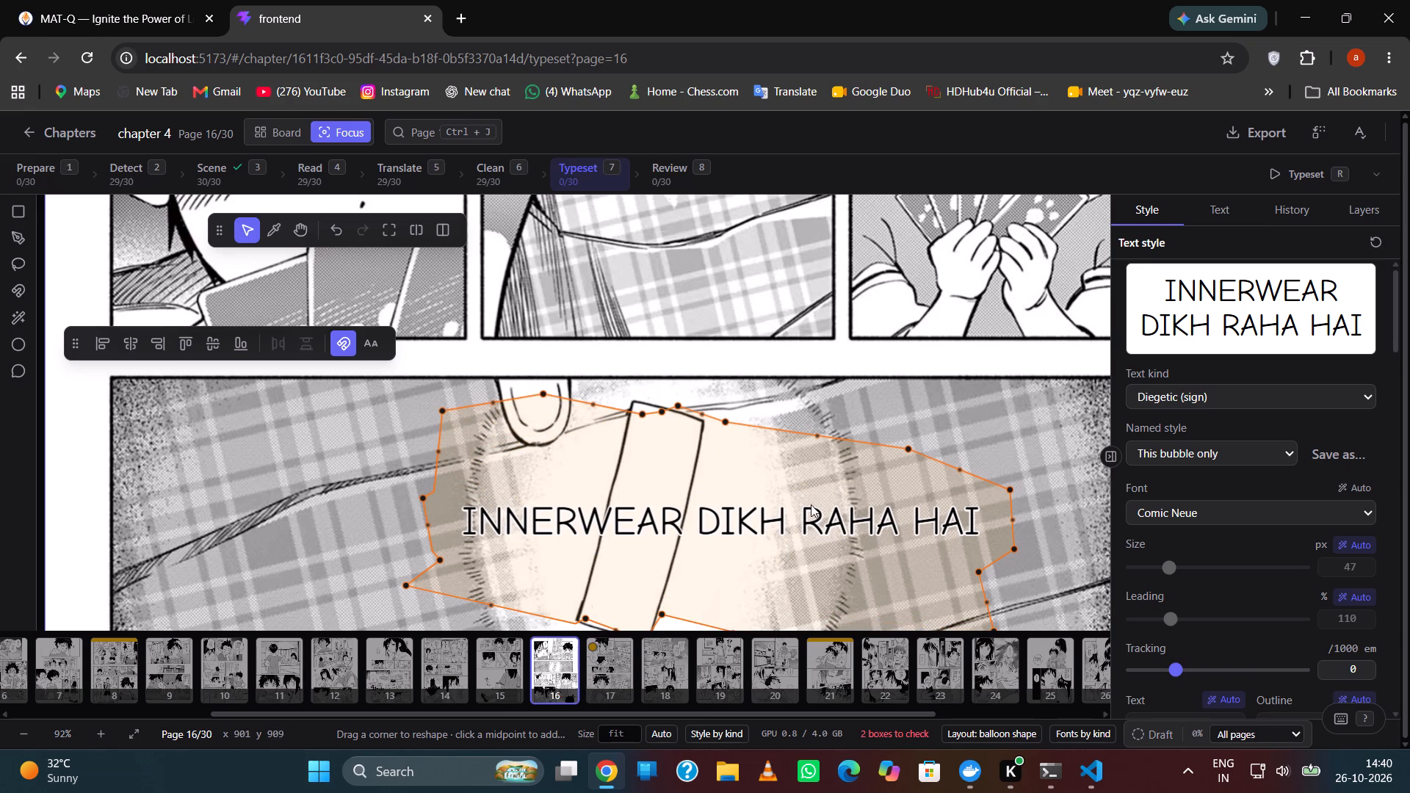
Look through all the text style settings of the INNERWEAR DIKH RAHA HAI sign for a way to tilt it.
scroll(1207, 528, down, 8)
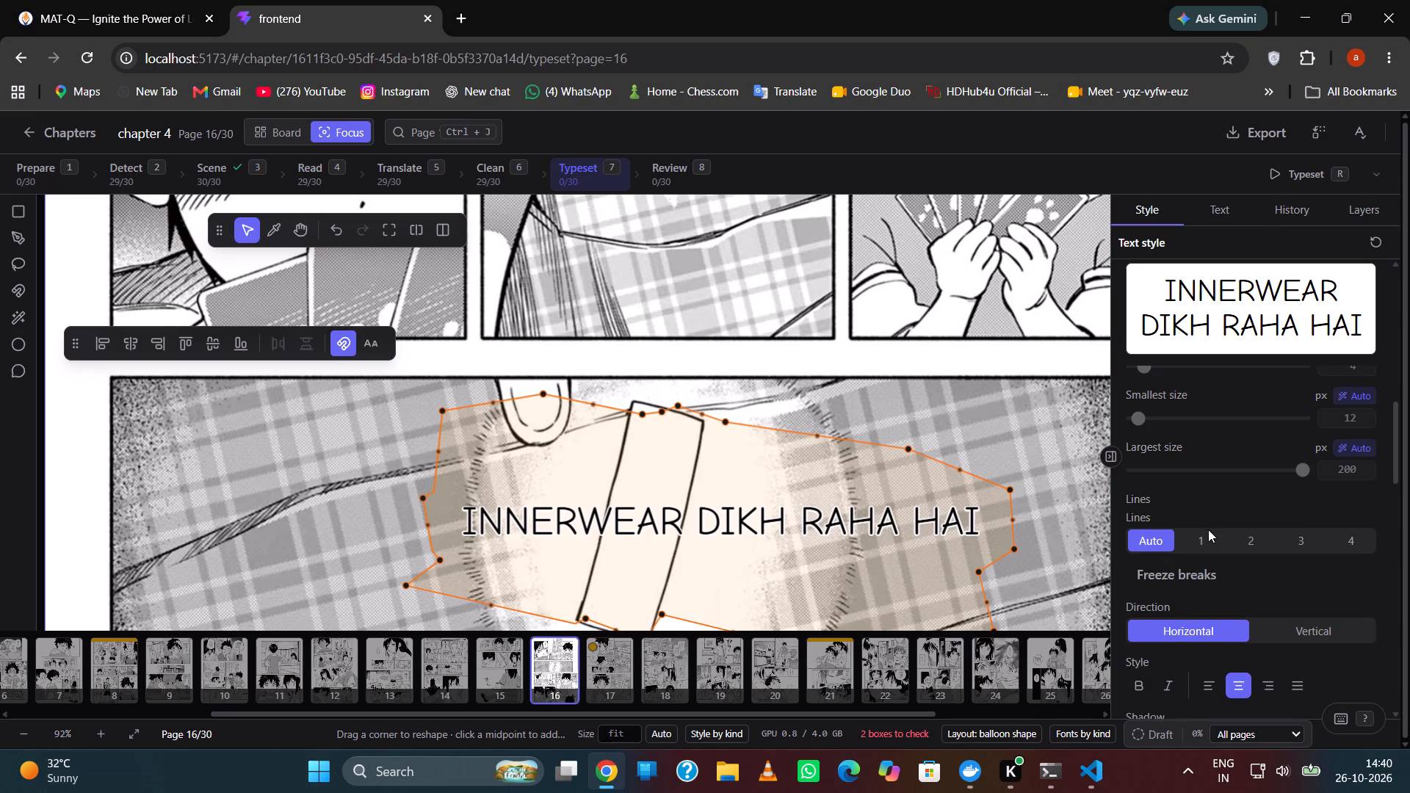
scroll(1218, 543, down, 20)
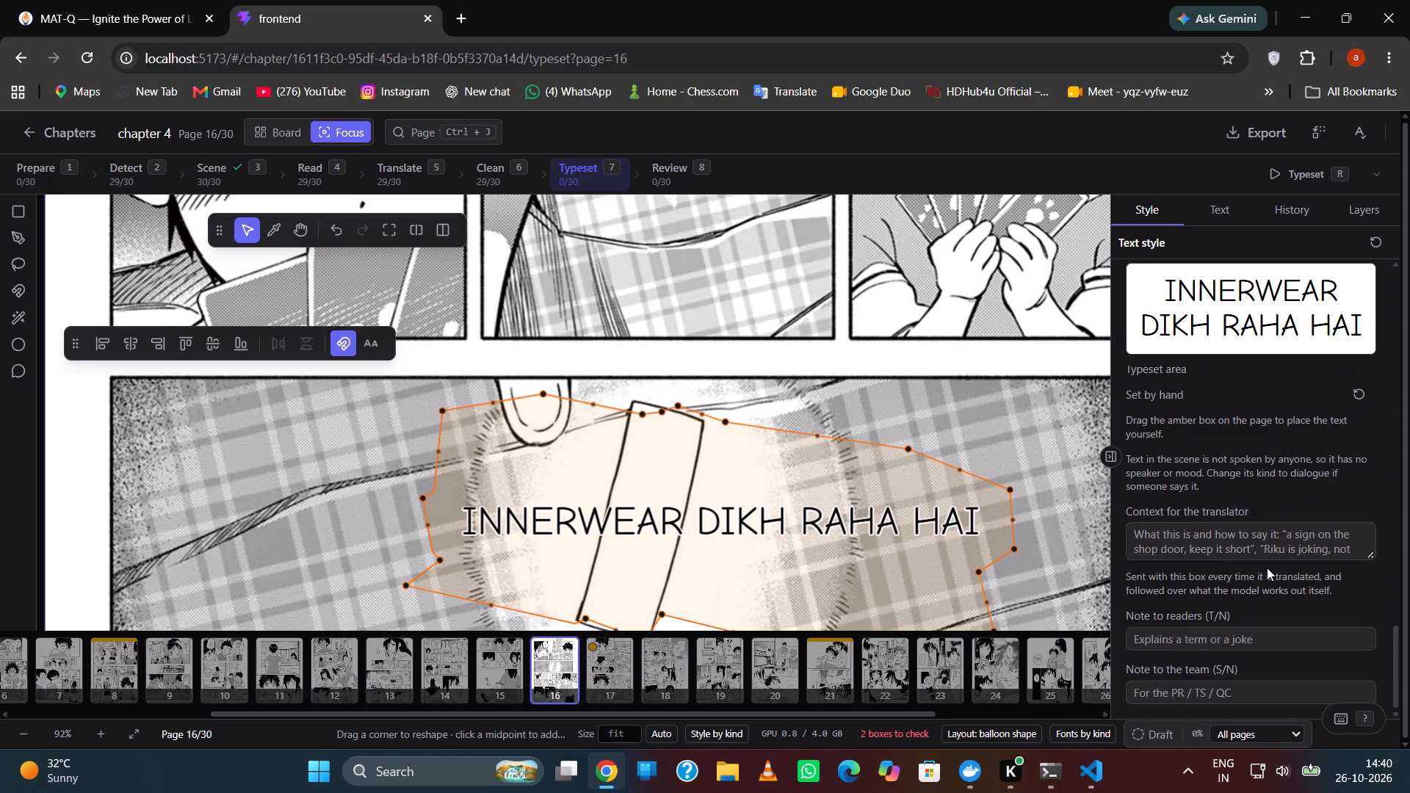
scroll(1281, 641, down, 1)
scroll(1281, 617, up, 5)
scroll(1281, 617, down, 7)
scroll(1282, 623, up, 7)
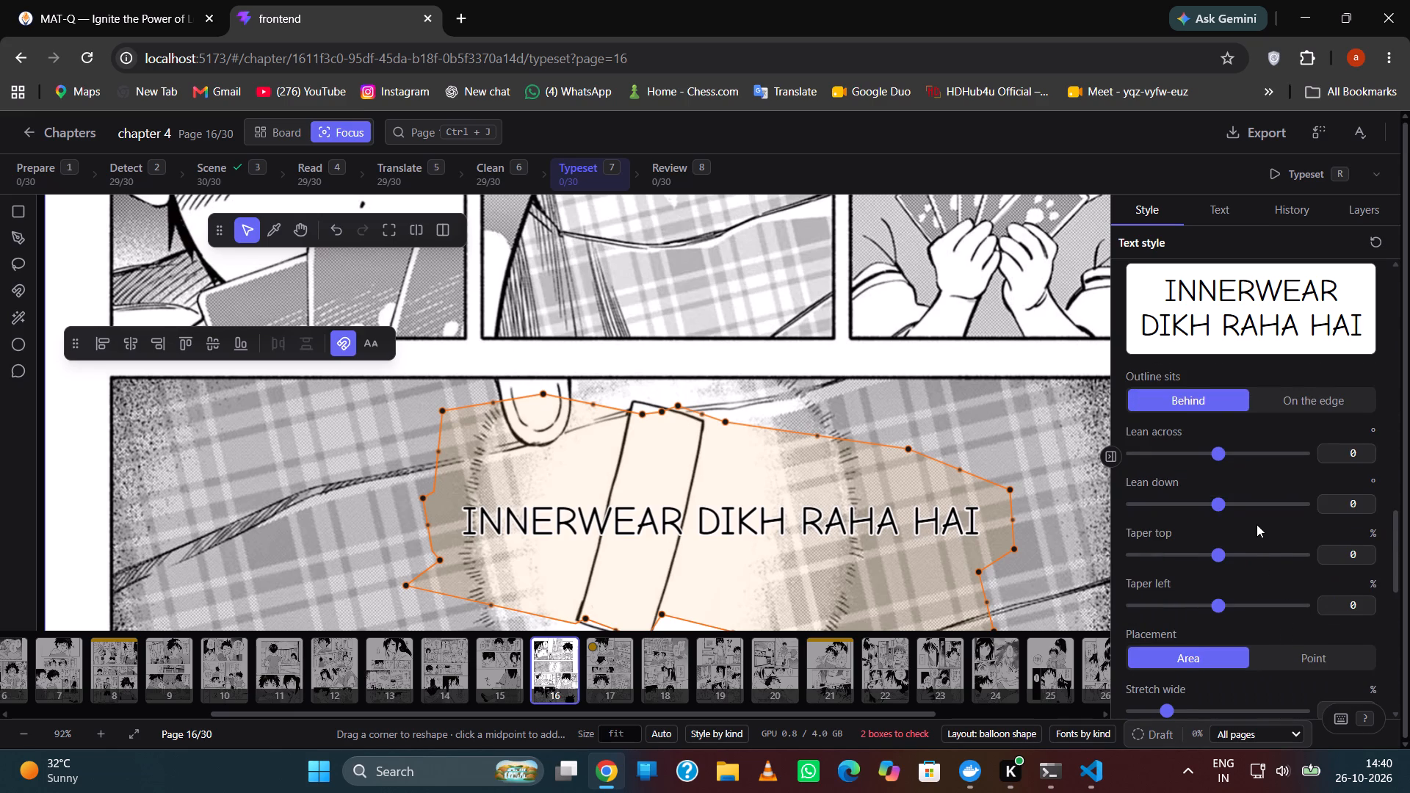
scroll(1257, 524, up, 4)
scroll(745, 598, down, 3)
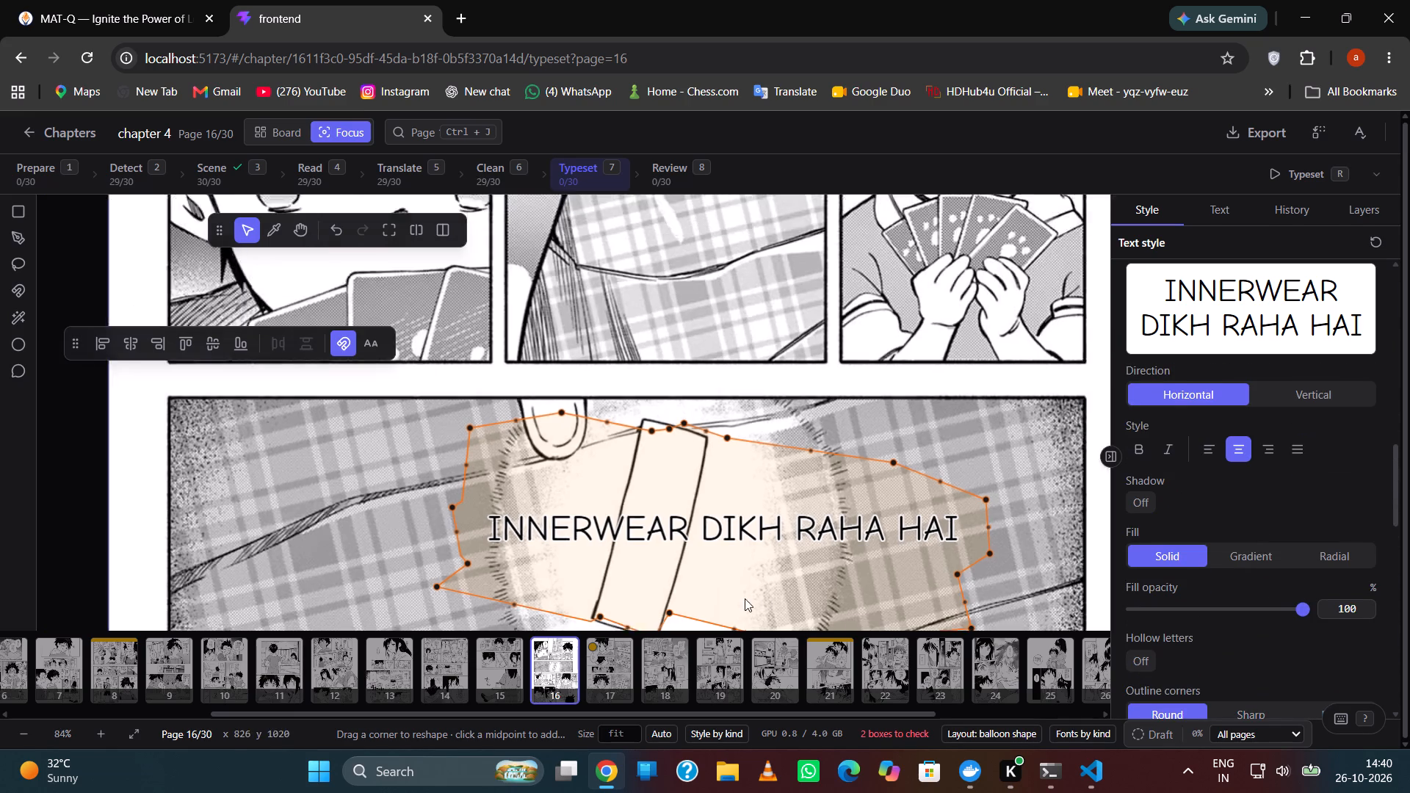
scroll(745, 598, down, 5)
scroll(1204, 591, up, 3)
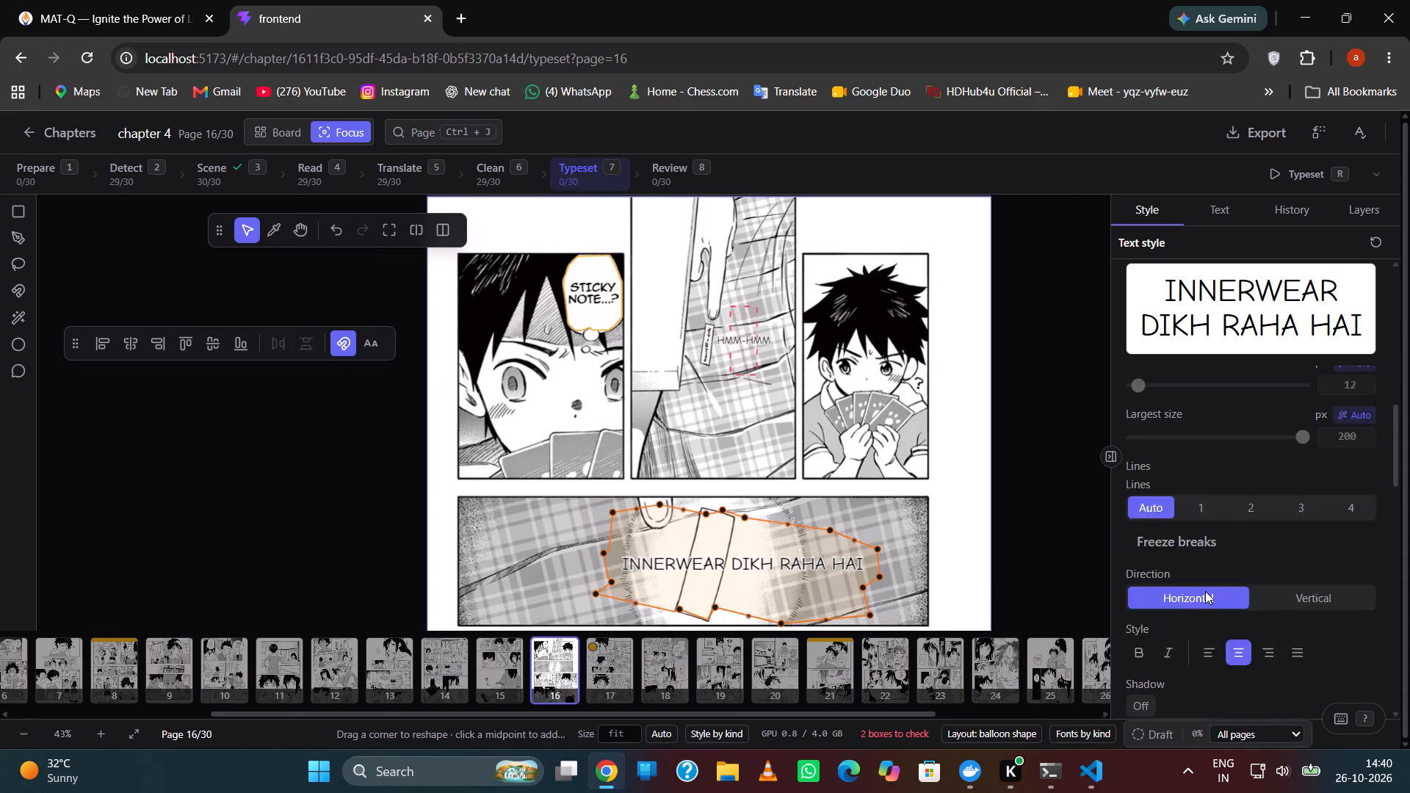
scroll(1207, 591, down, 14)
scroll(1212, 595, up, 4)
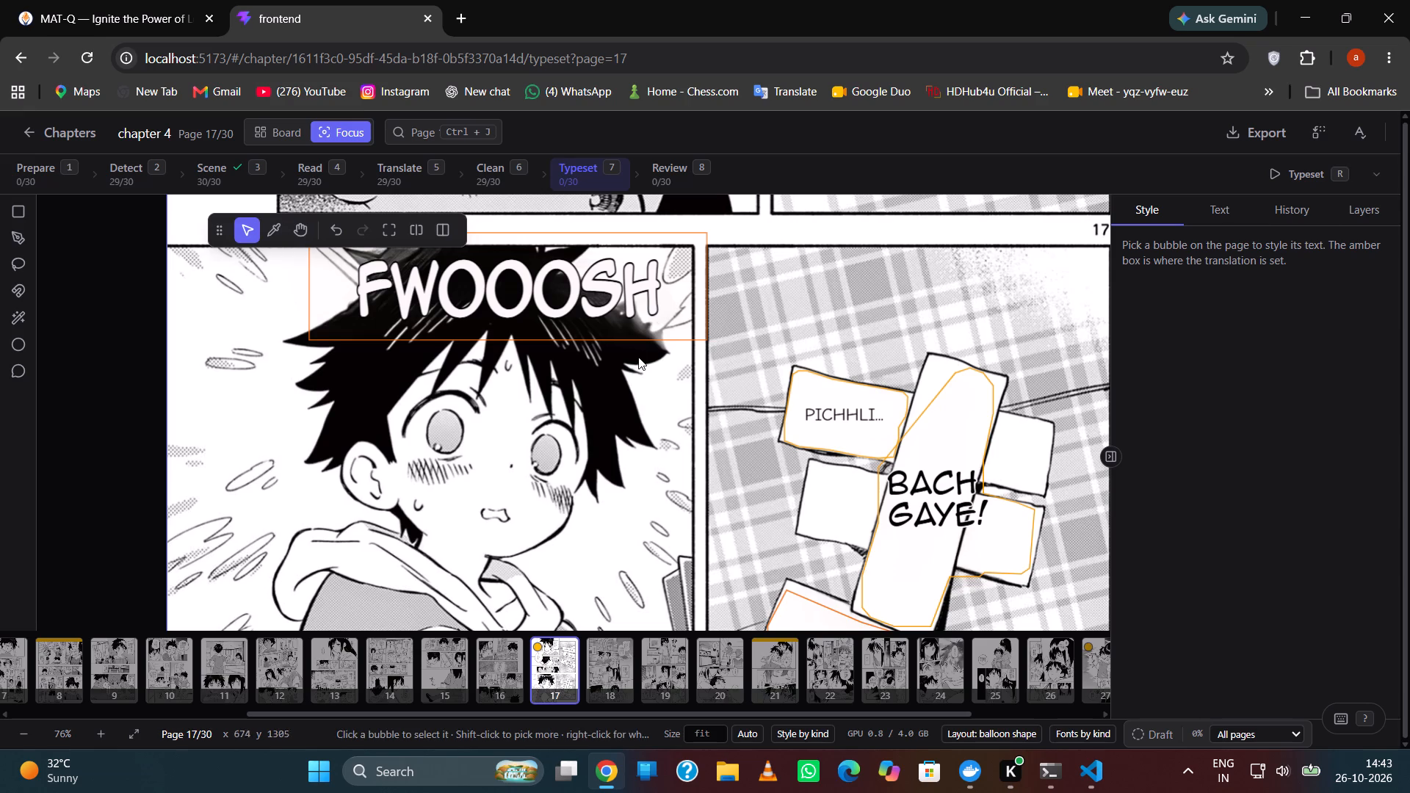
click(630, 333)
scroll(1269, 642, down, 9)
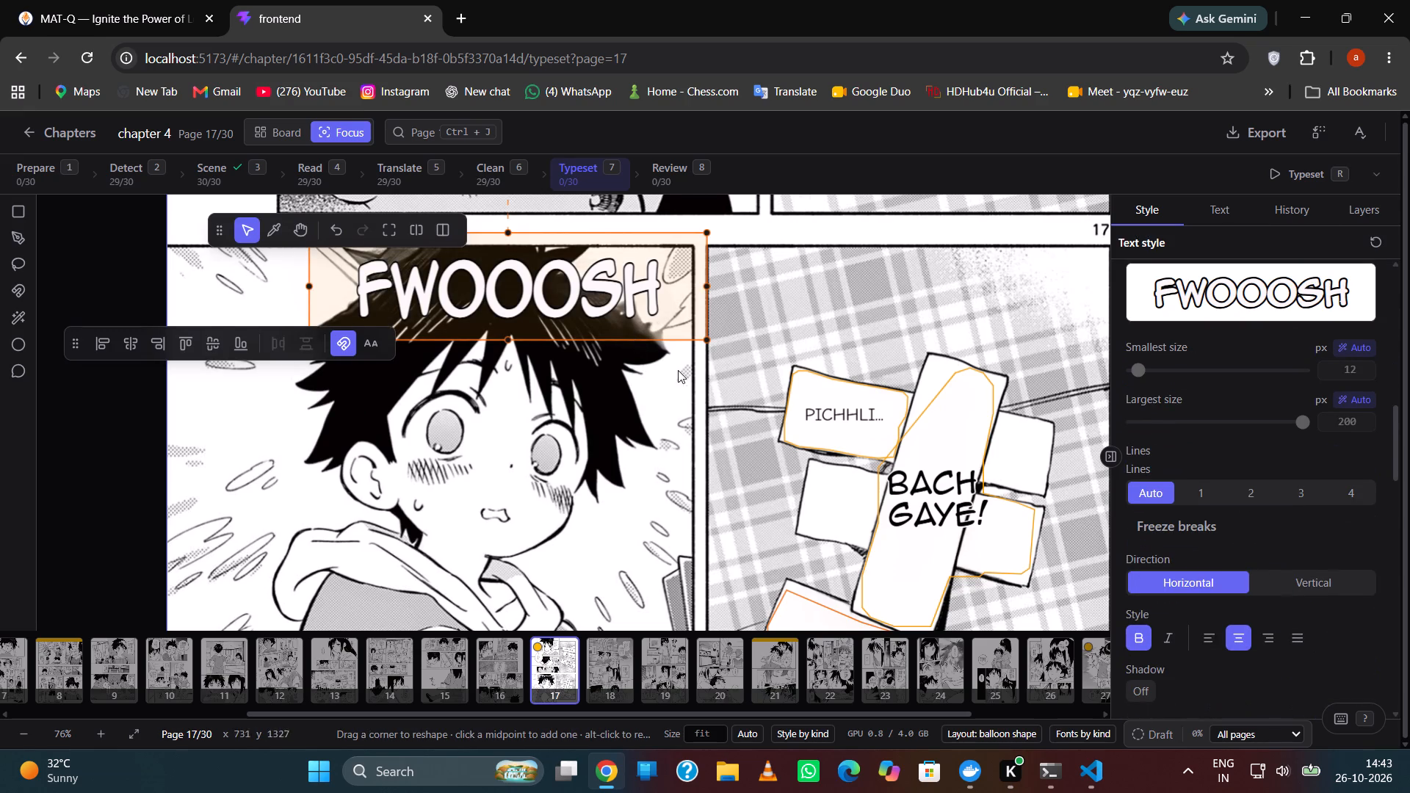
scroll(678, 370, down, 4)
drag(568, 228, 573, 236)
click(573, 236)
drag(633, 327, 635, 330)
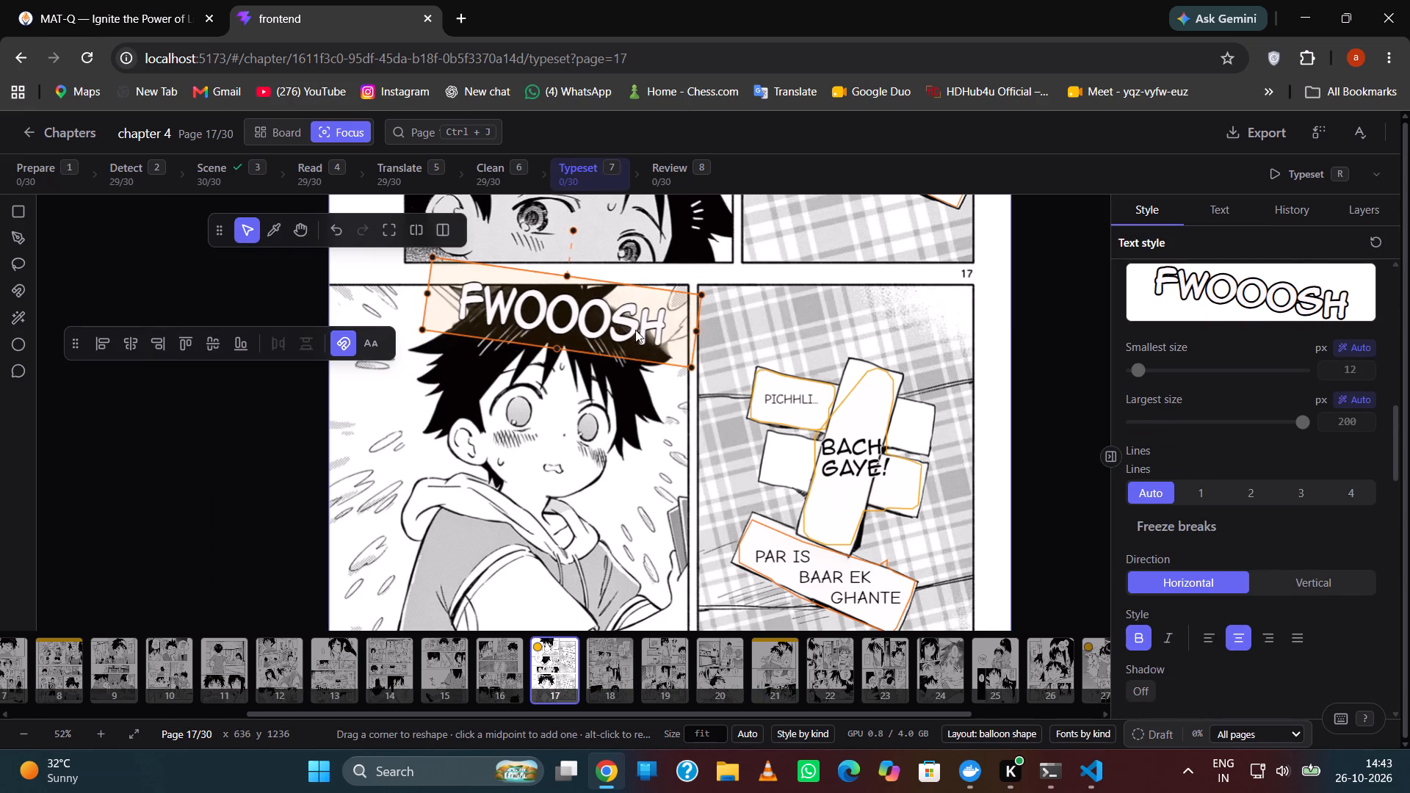
drag(635, 330, 643, 337)
drag(586, 242, 595, 250)
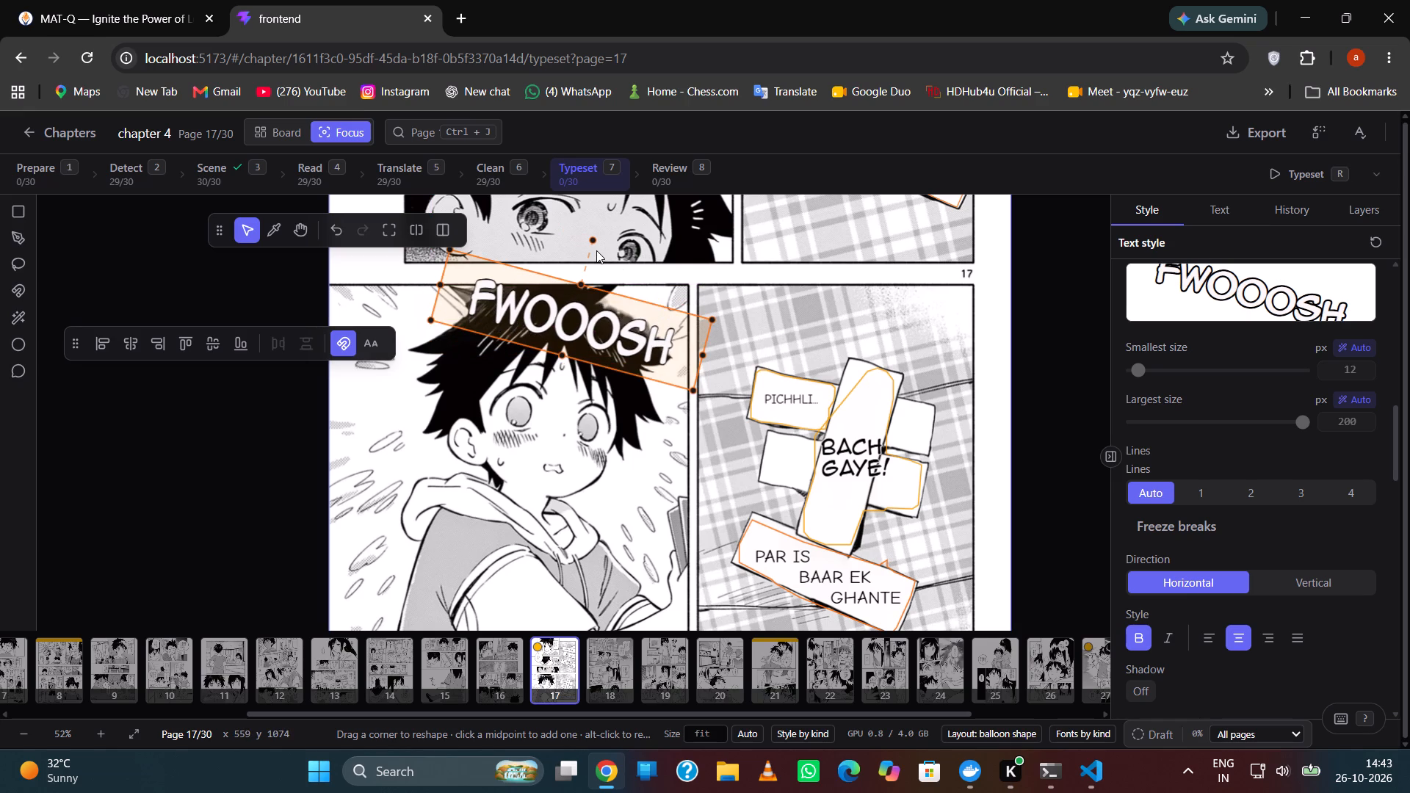
click(681, 512)
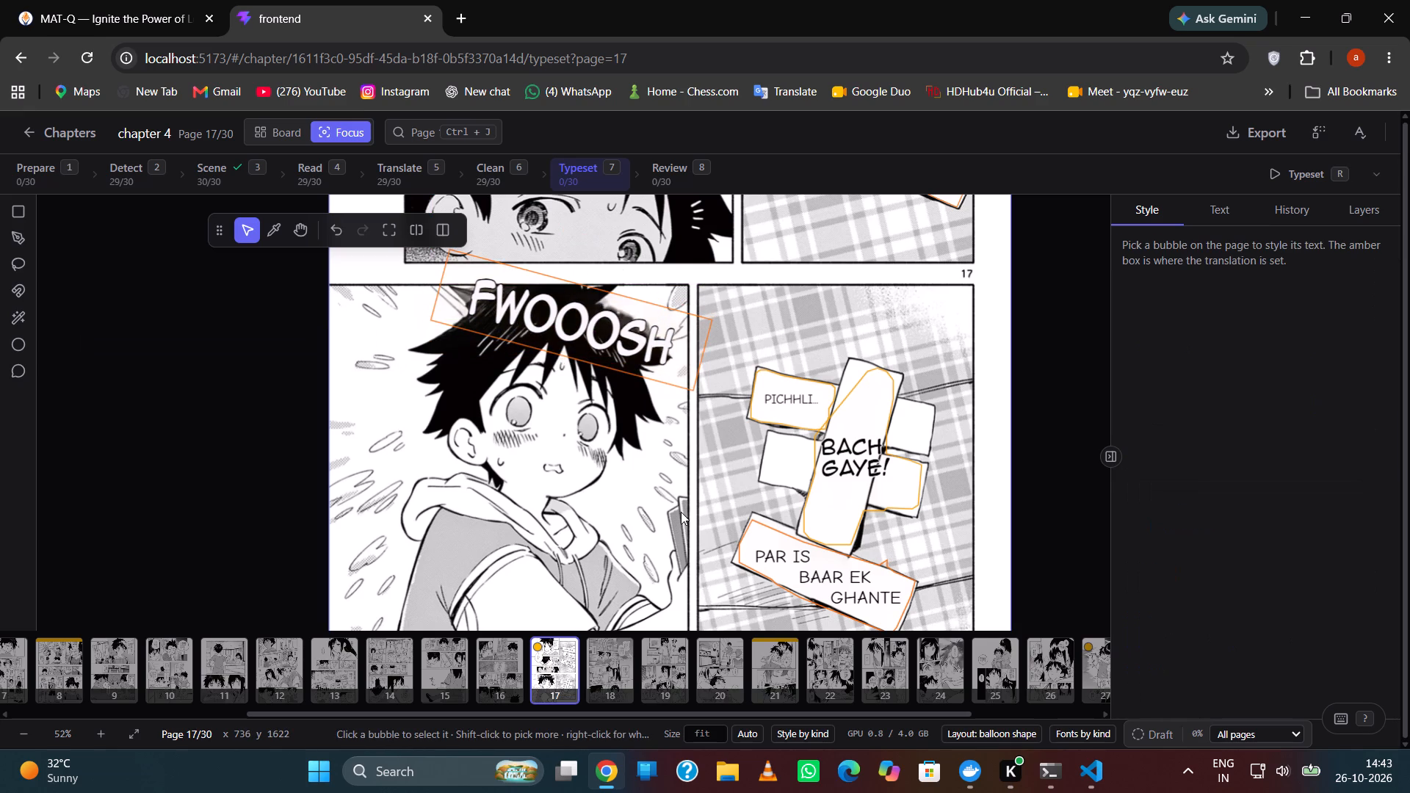
Reshape the left end of the PAR IS BAAR EK GHANTE text area to fit the strip's upper and lower-left edges.
key(h)
drag(666, 522, 666, 521)
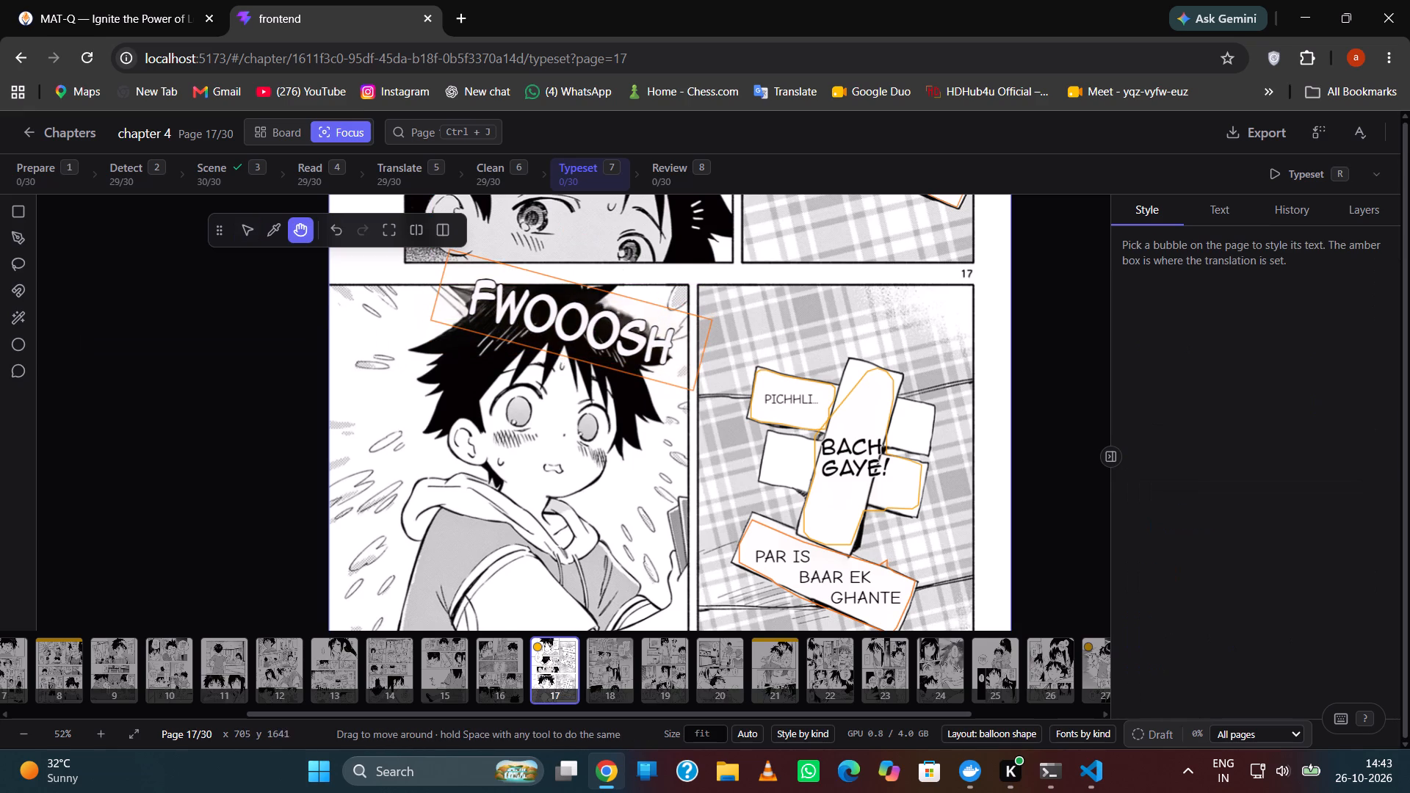
drag(666, 521, 586, 466)
key(v)
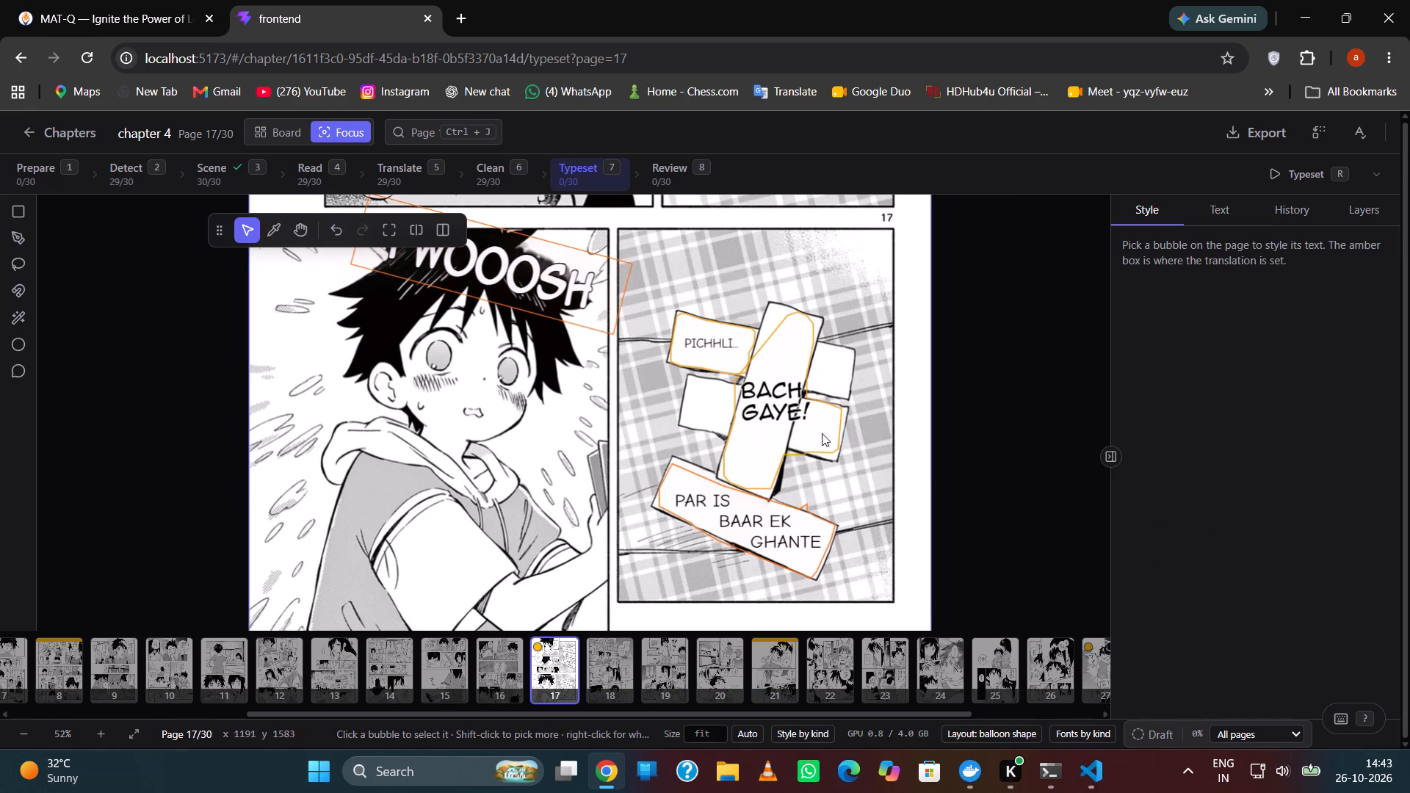
click(762, 535)
scroll(762, 535, up, 4)
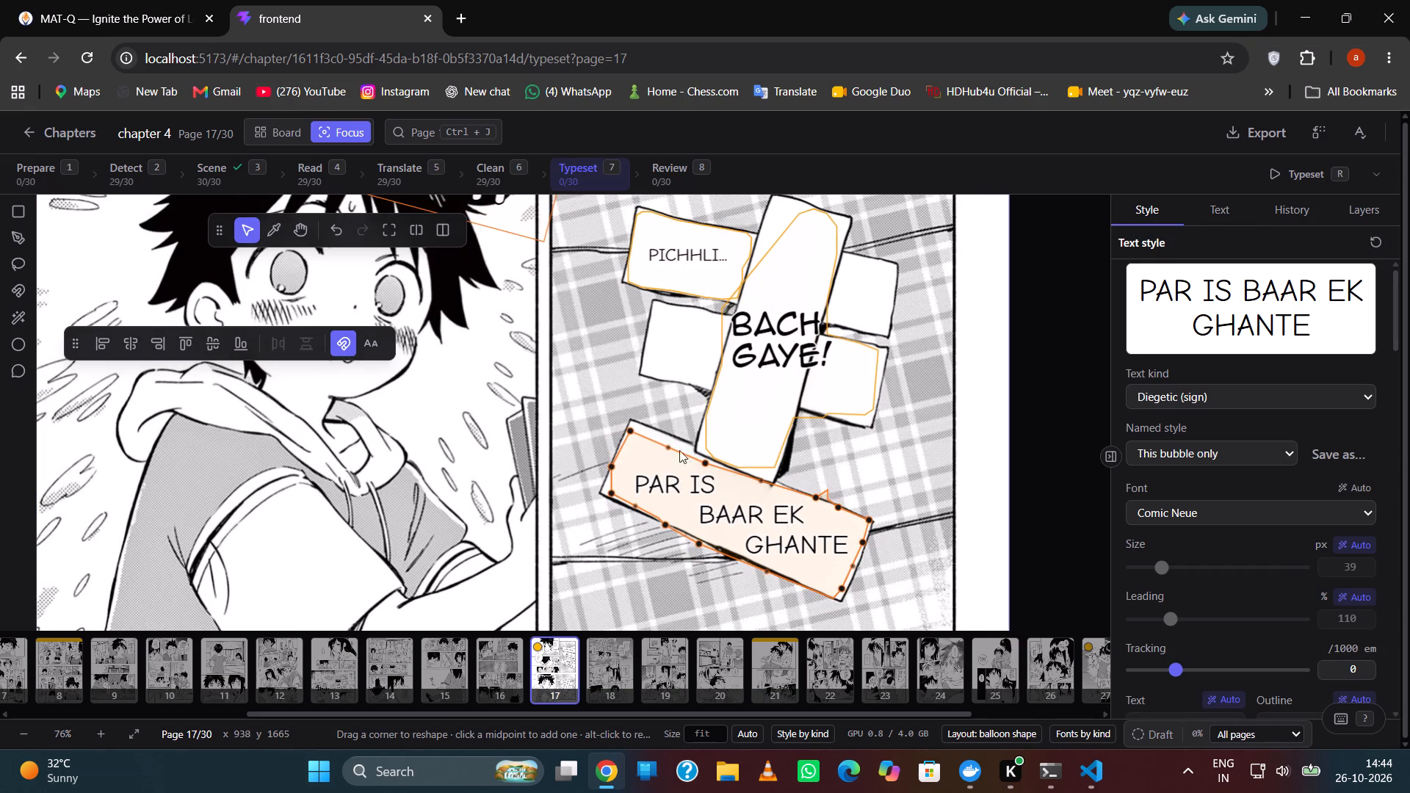
drag(702, 460, 655, 429)
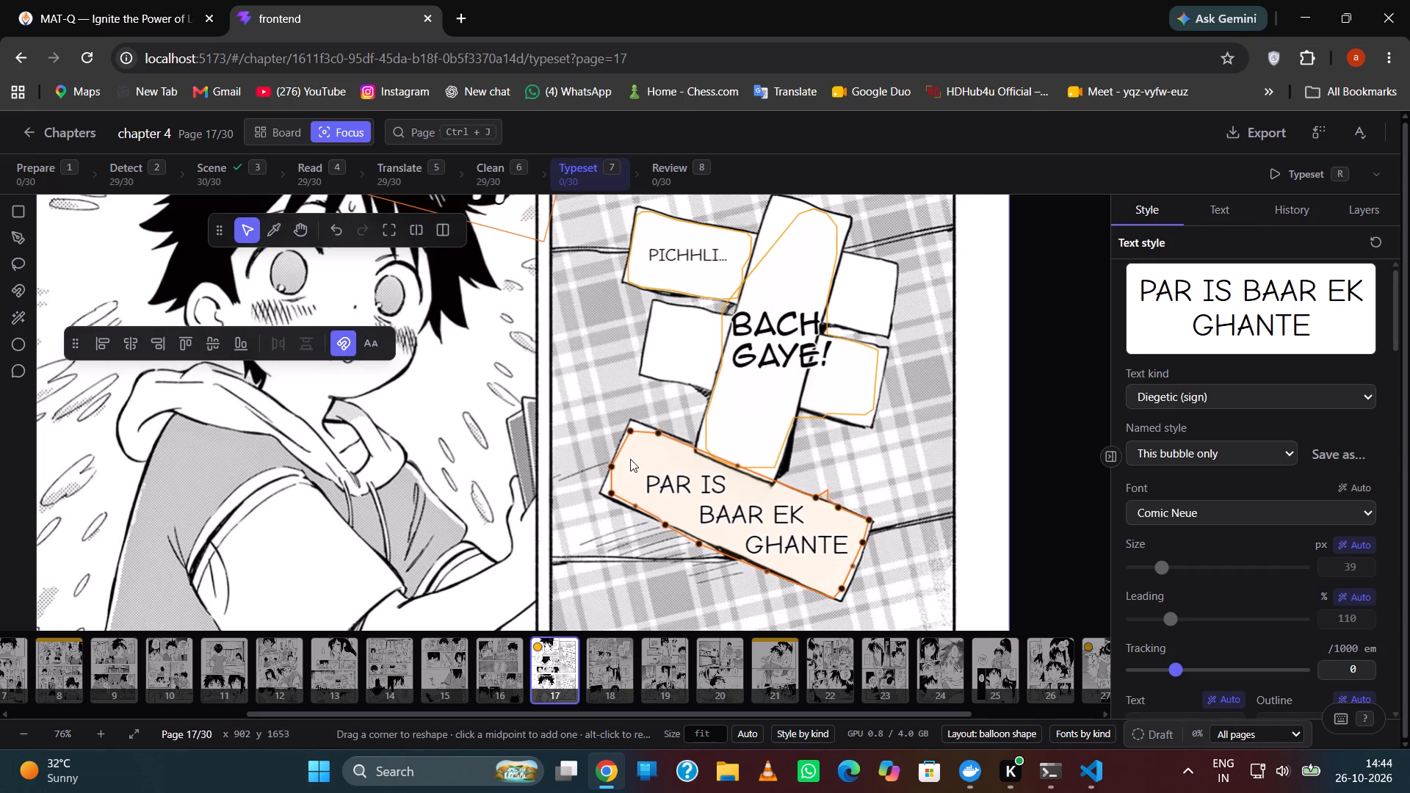
drag(608, 493, 596, 490)
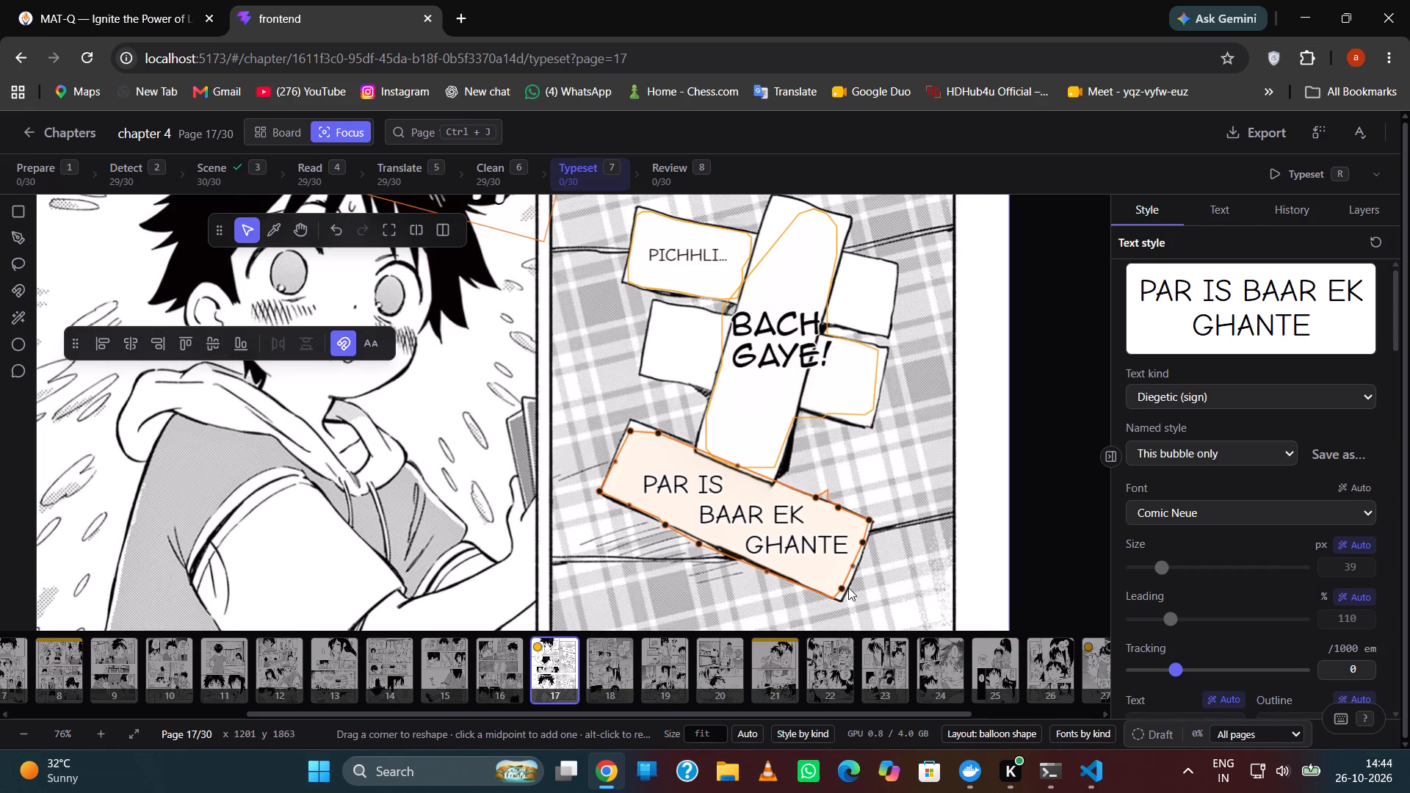
Extend the right end of the PAR IS BAAR EK GHANTE text area outward to the strip's right-hand corners.
click(848, 589)
drag(840, 586, 848, 591)
drag(835, 594, 842, 601)
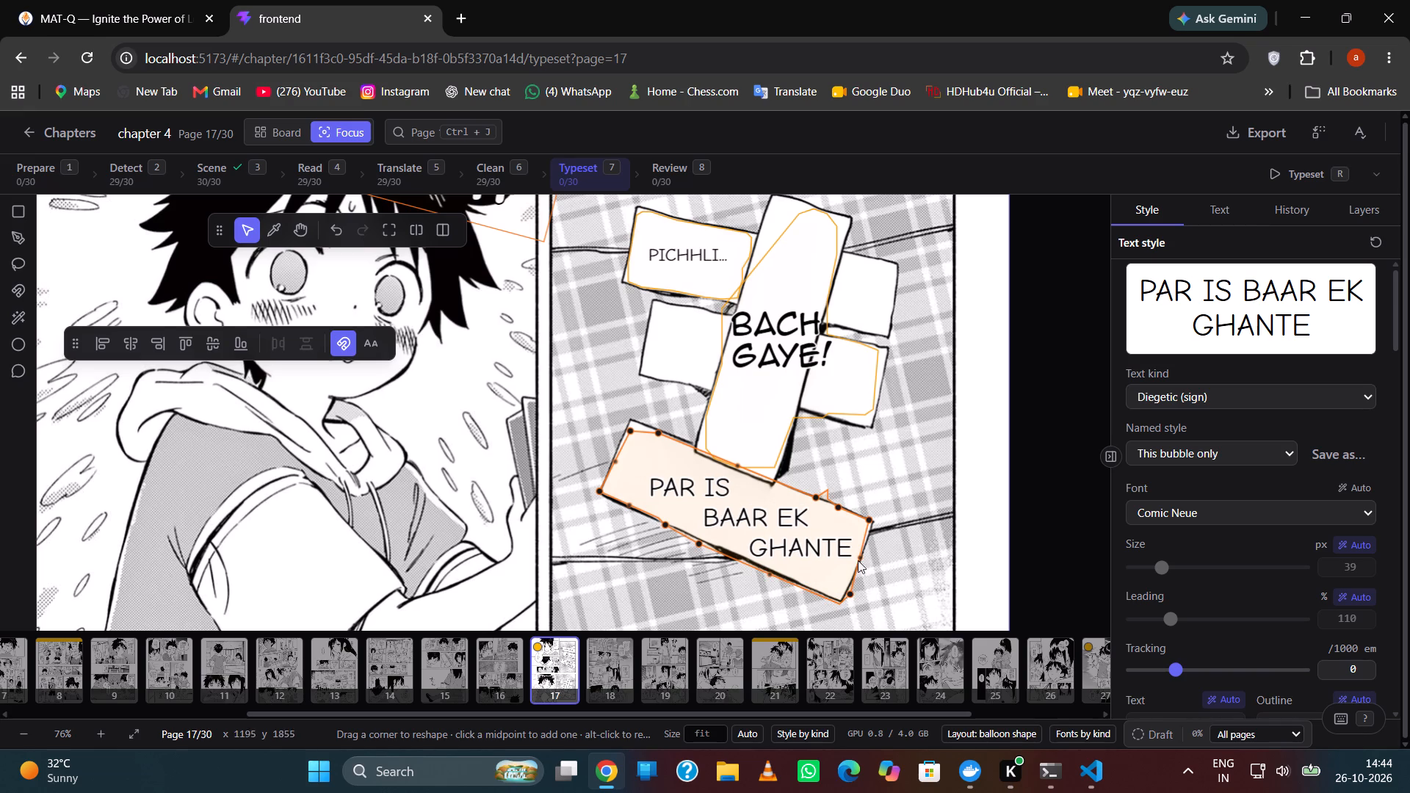
drag(870, 509, 885, 515)
click(792, 518)
drag(831, 502, 886, 521)
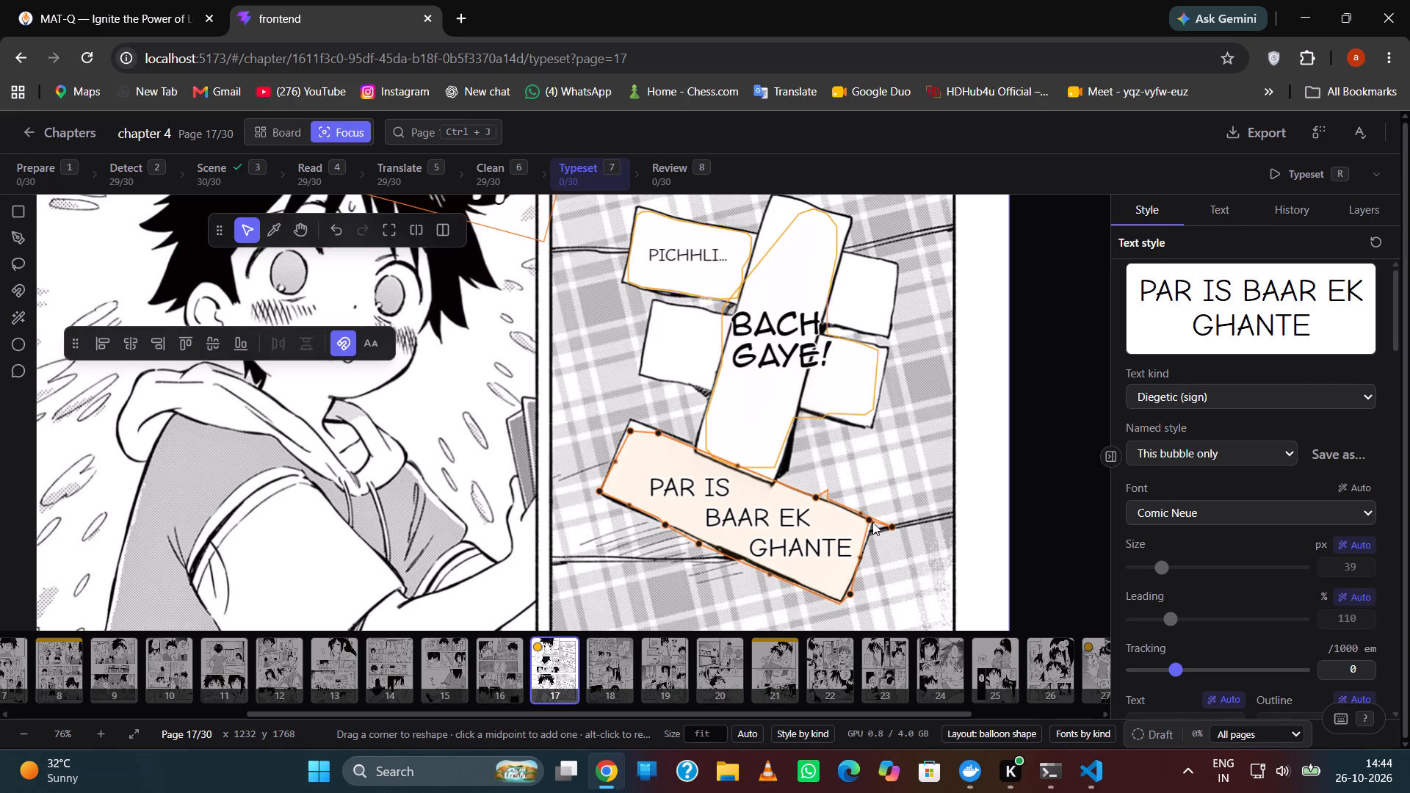
drag(867, 519, 877, 522)
drag(869, 556, 881, 560)
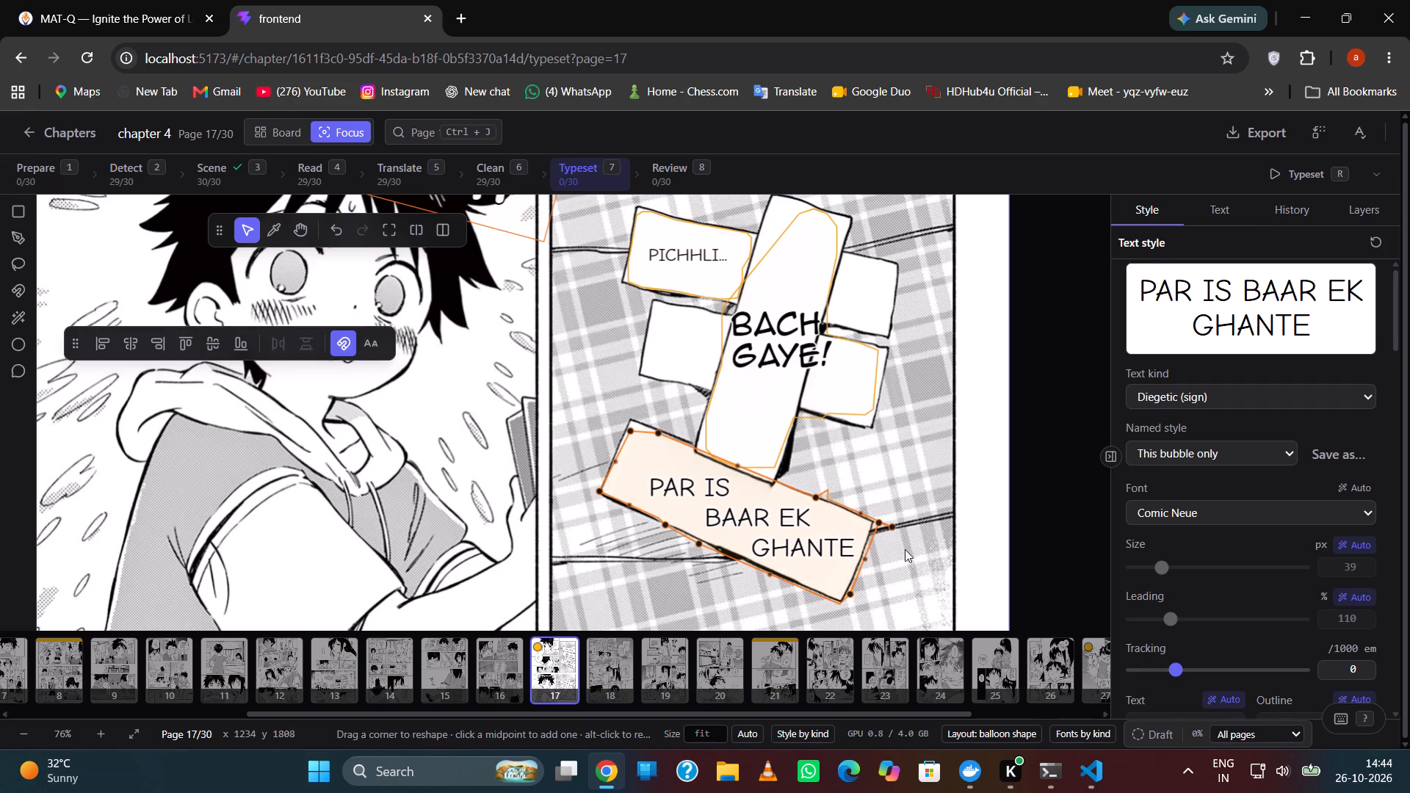
Switch the PAR IS BAAR EK GHANTE text from automatic sizing to a manual size of 40 px.
click(1342, 540)
click(1158, 568)
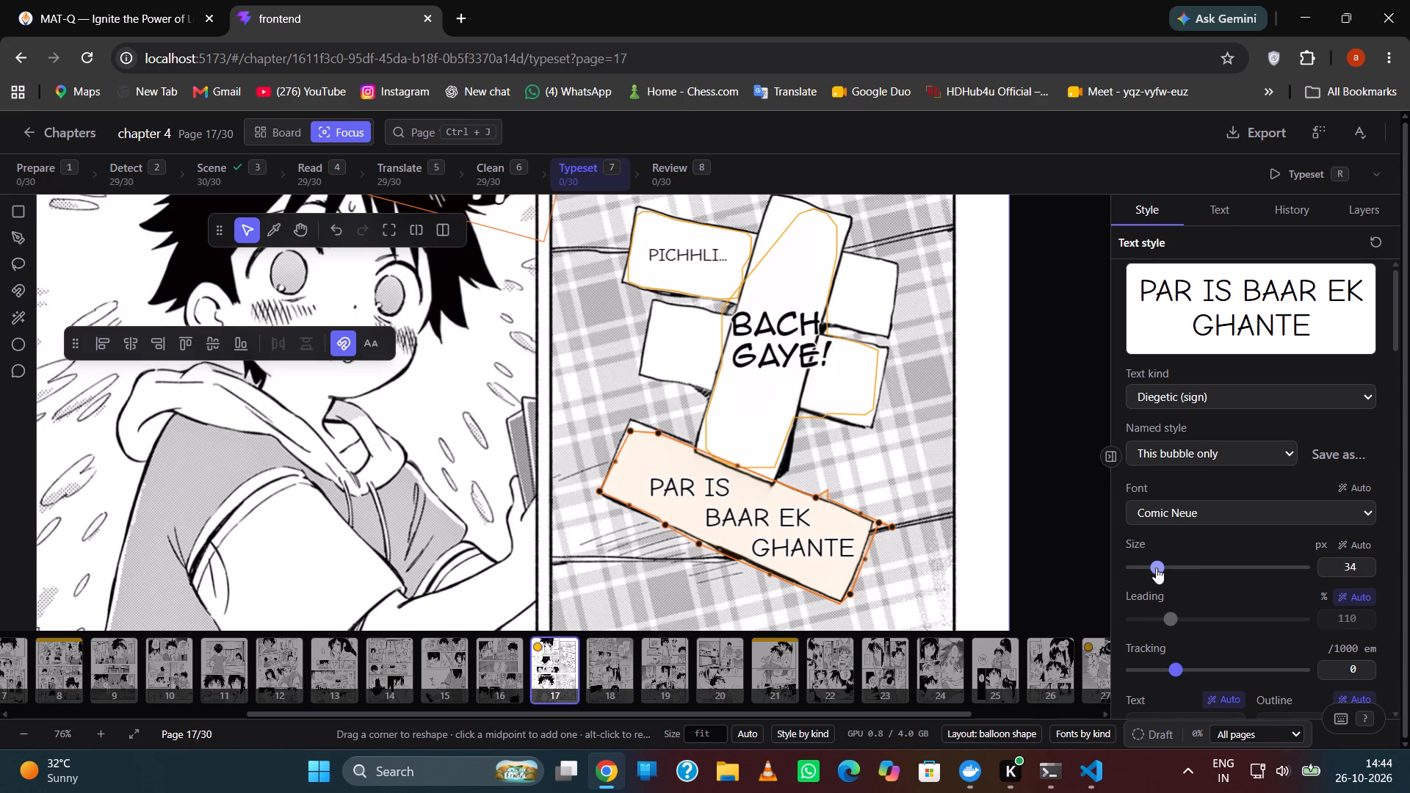
click(1154, 568)
drag(1152, 561, 1163, 562)
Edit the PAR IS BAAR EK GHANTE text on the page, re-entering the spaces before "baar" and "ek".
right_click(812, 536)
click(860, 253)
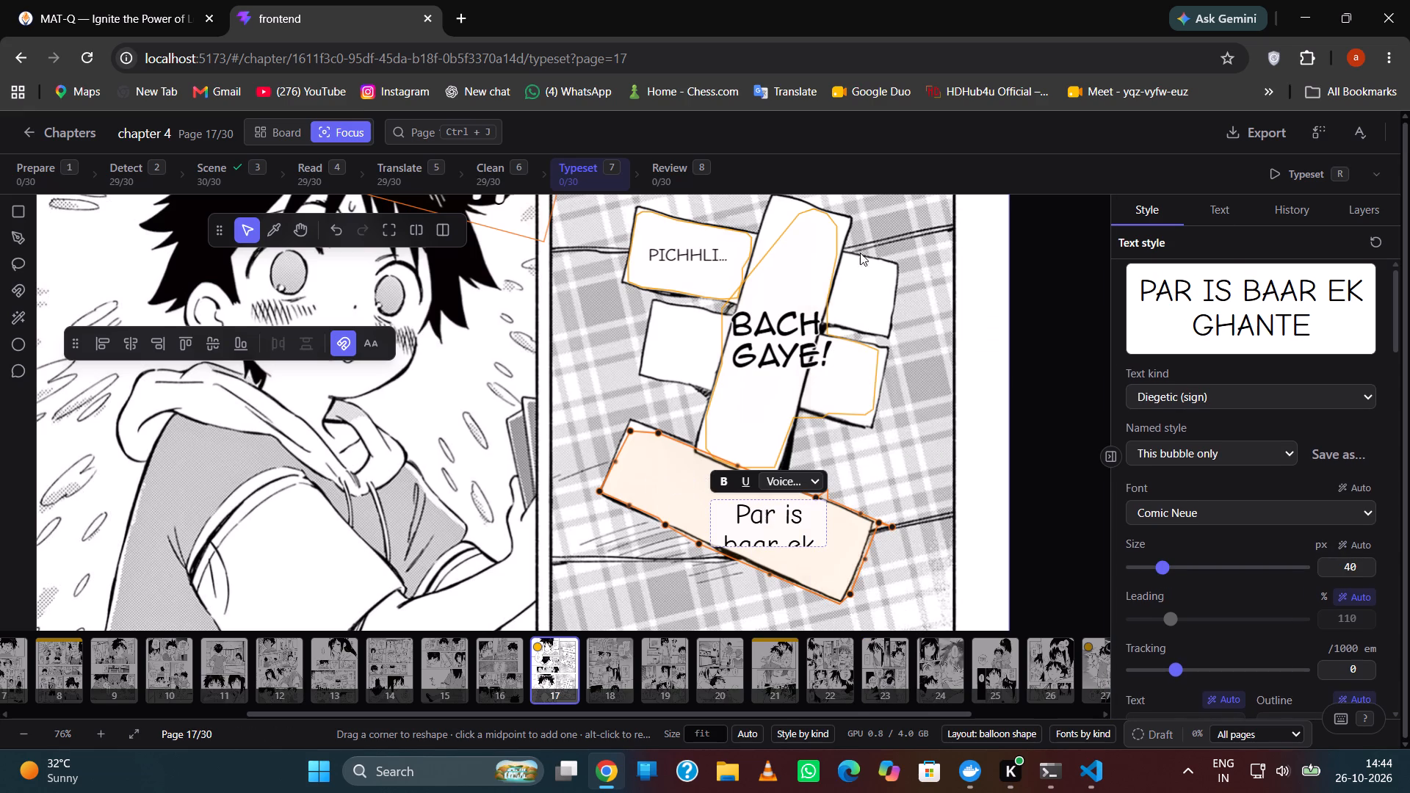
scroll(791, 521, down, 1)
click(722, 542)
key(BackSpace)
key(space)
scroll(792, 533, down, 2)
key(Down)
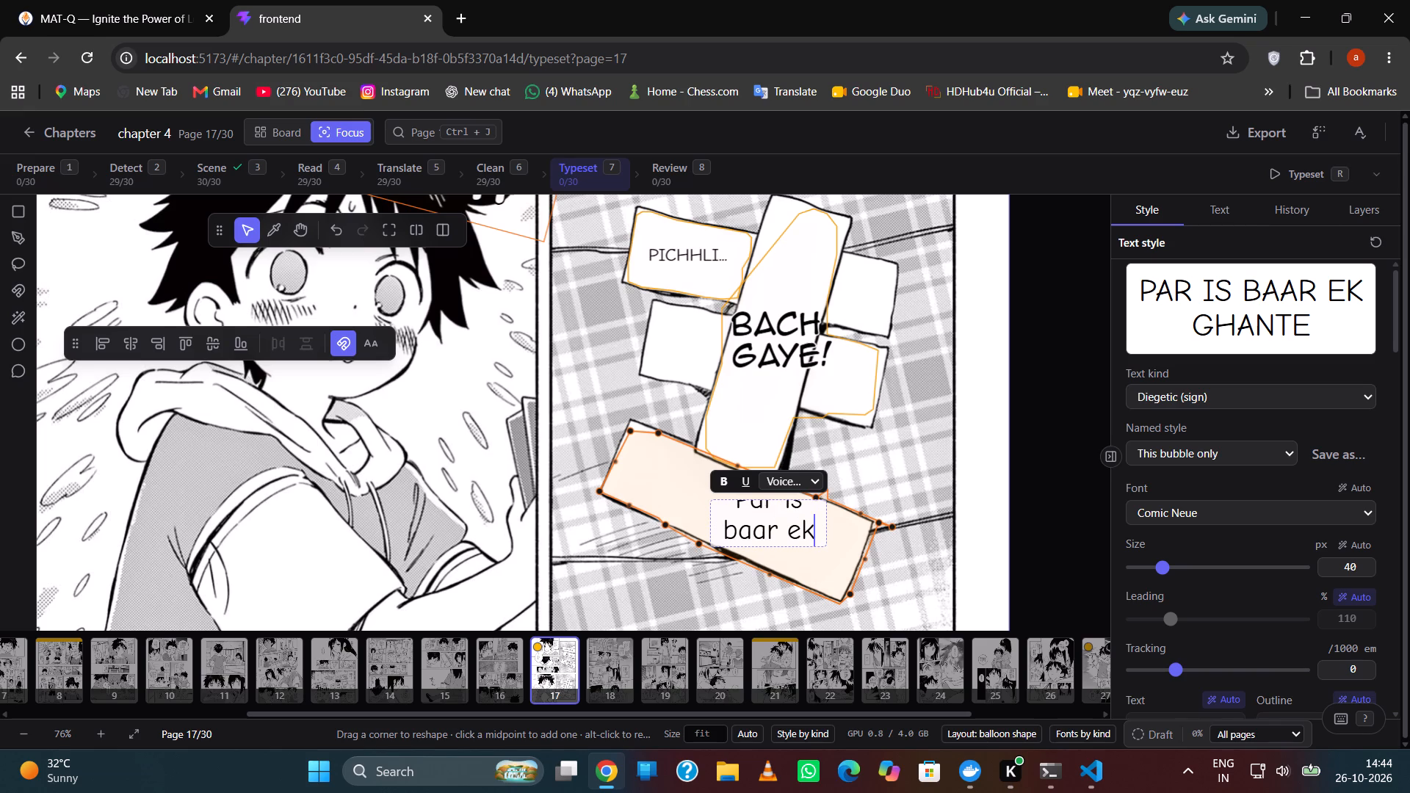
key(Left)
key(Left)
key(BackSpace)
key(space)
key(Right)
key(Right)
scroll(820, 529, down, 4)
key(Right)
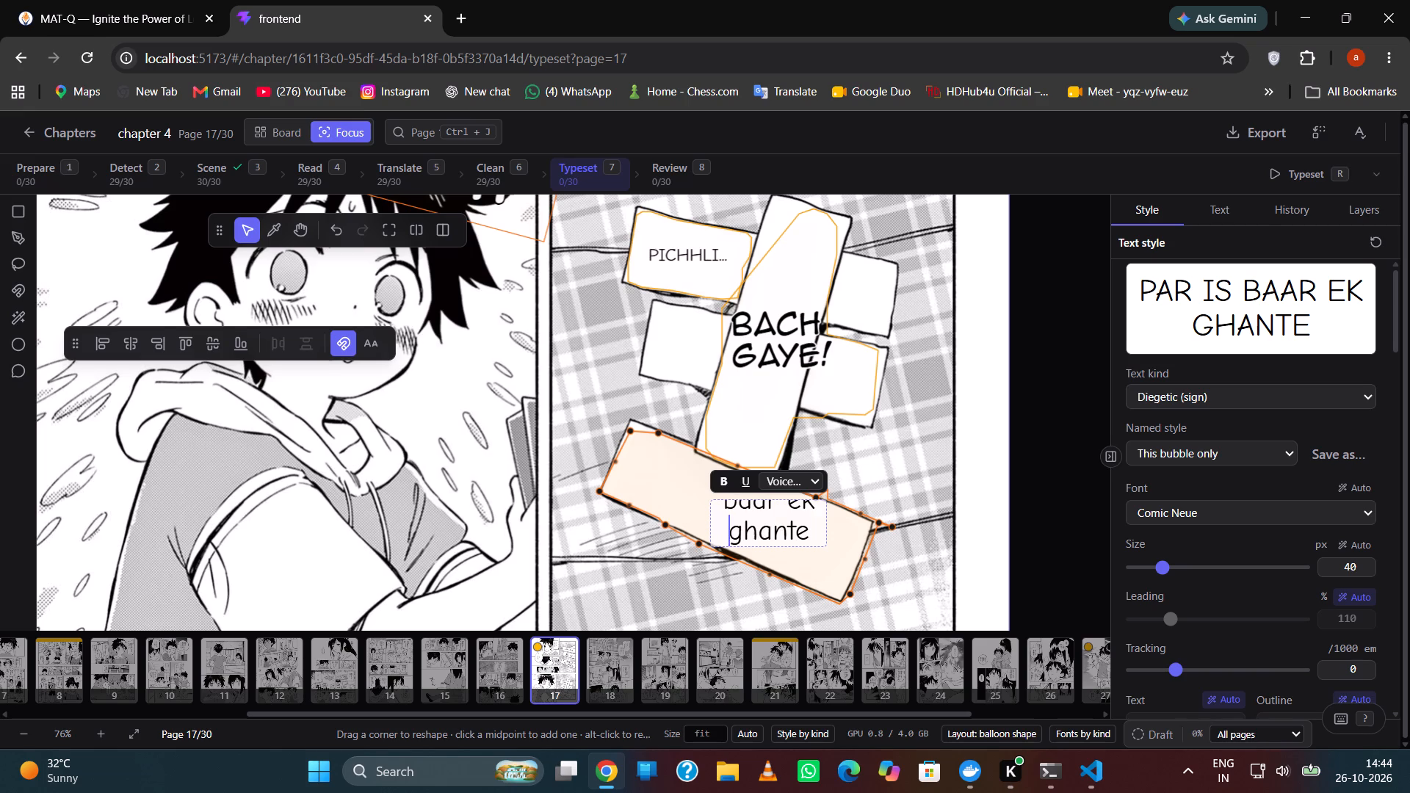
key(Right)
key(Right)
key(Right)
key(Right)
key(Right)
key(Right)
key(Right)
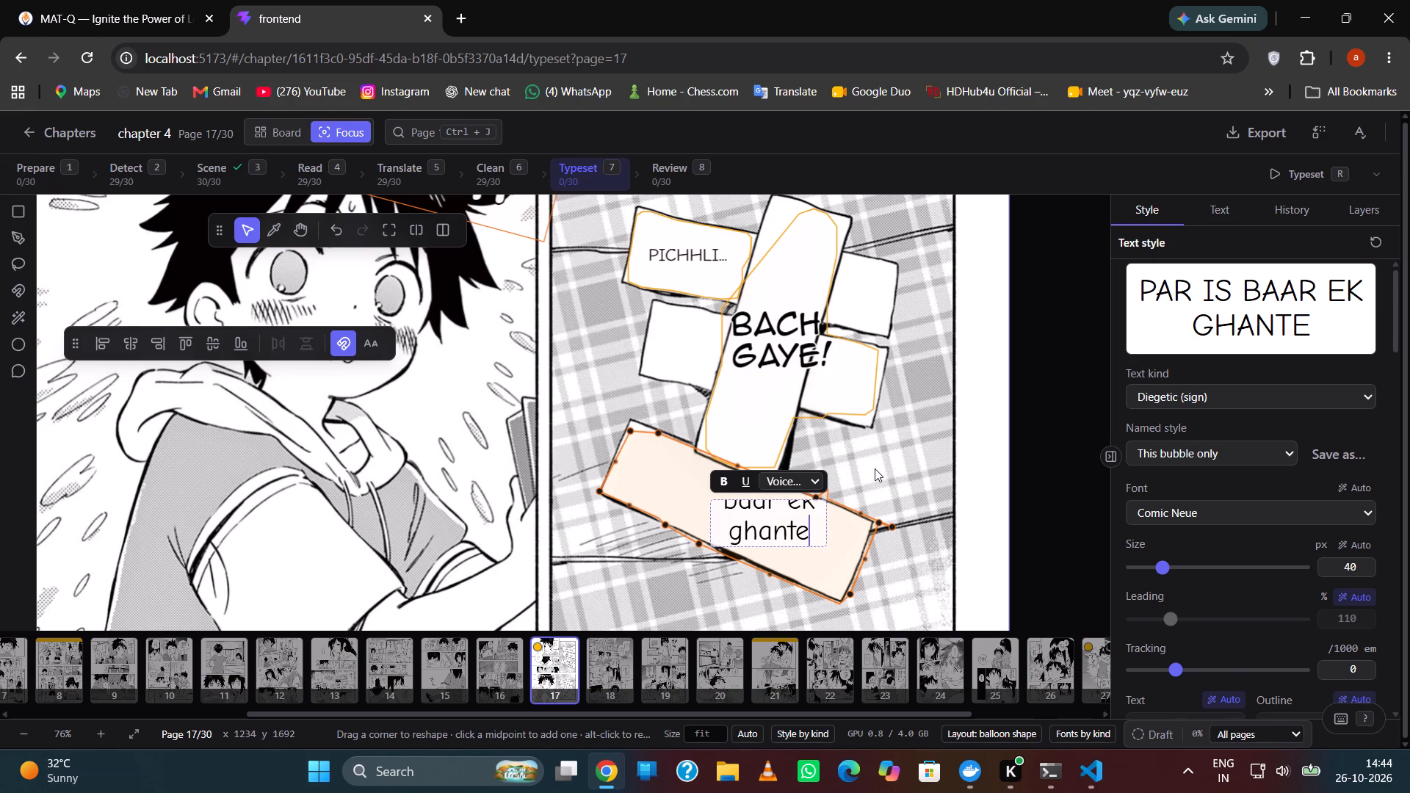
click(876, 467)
Extend the upper-left corner of the PAR IS BAAR EK GHANTE text area beyond the strip's outline and deselect it.
click(818, 537)
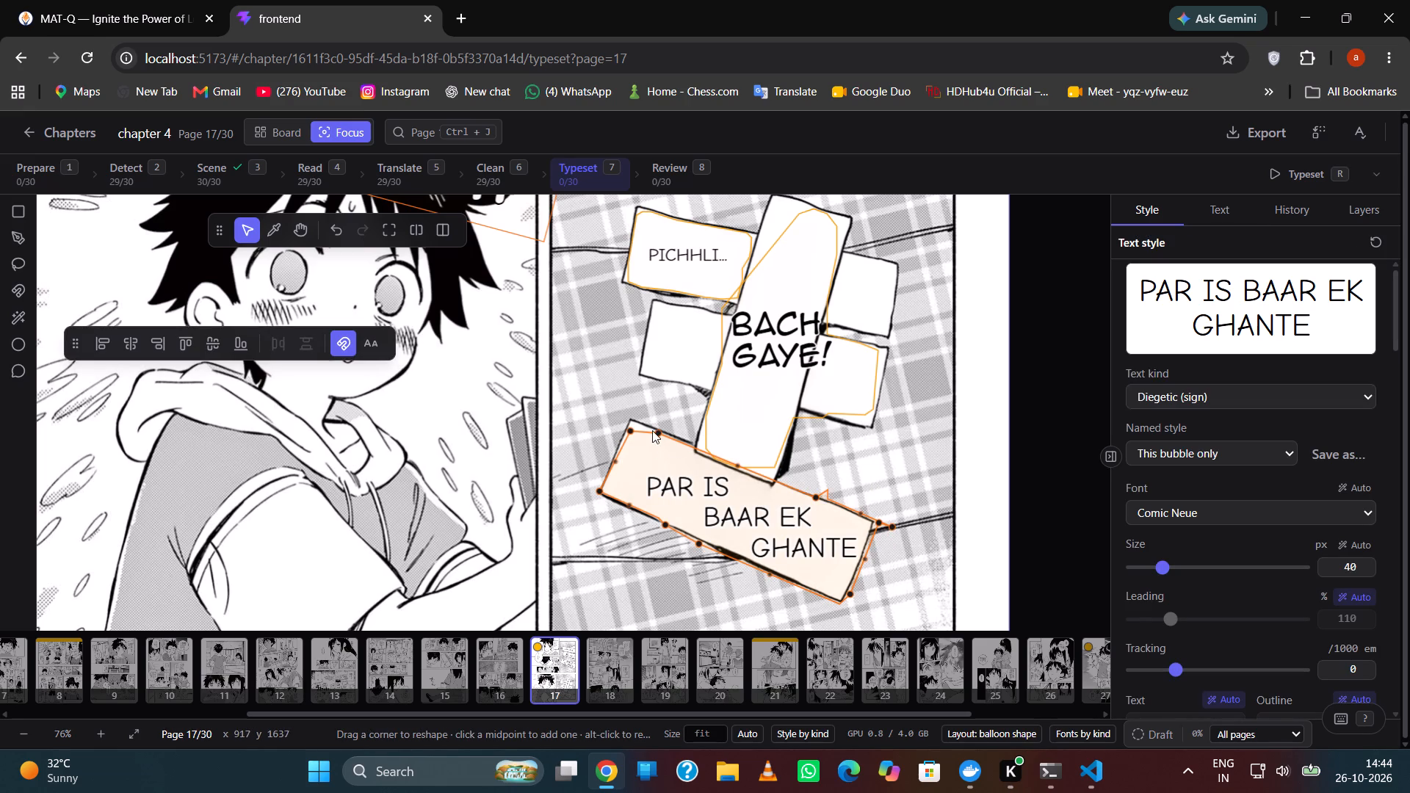
drag(652, 430, 629, 411)
drag(628, 428, 610, 411)
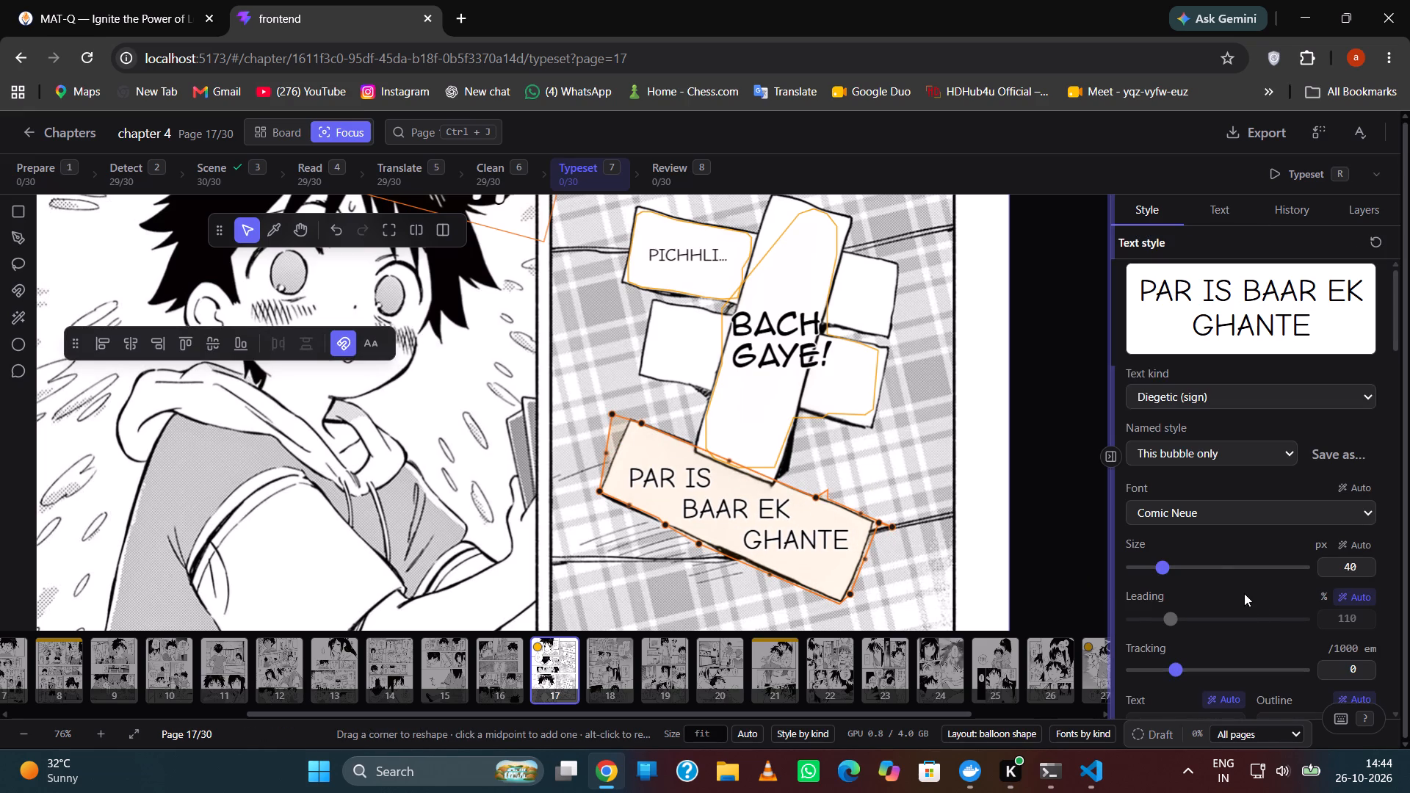
click(889, 457)
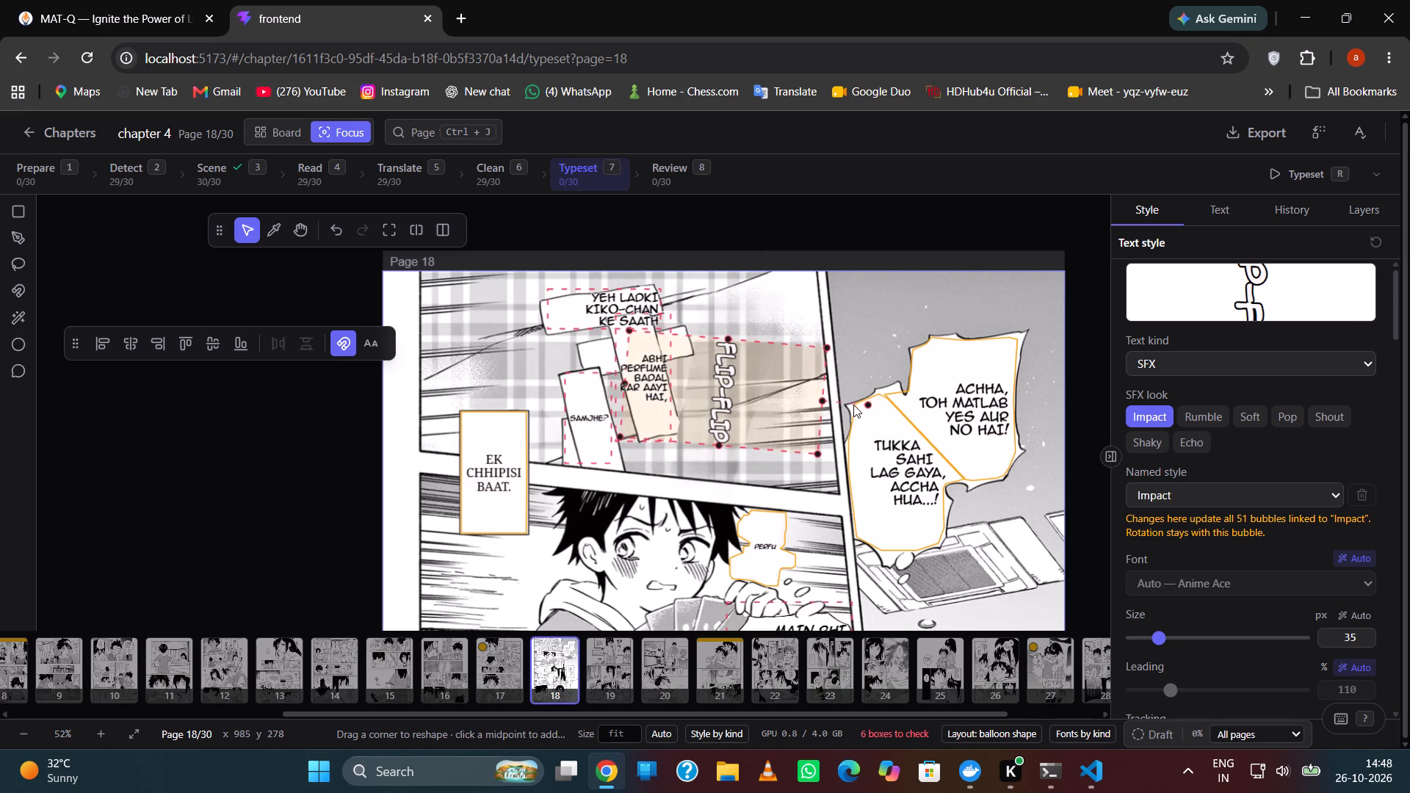
drag(867, 407, 869, 416)
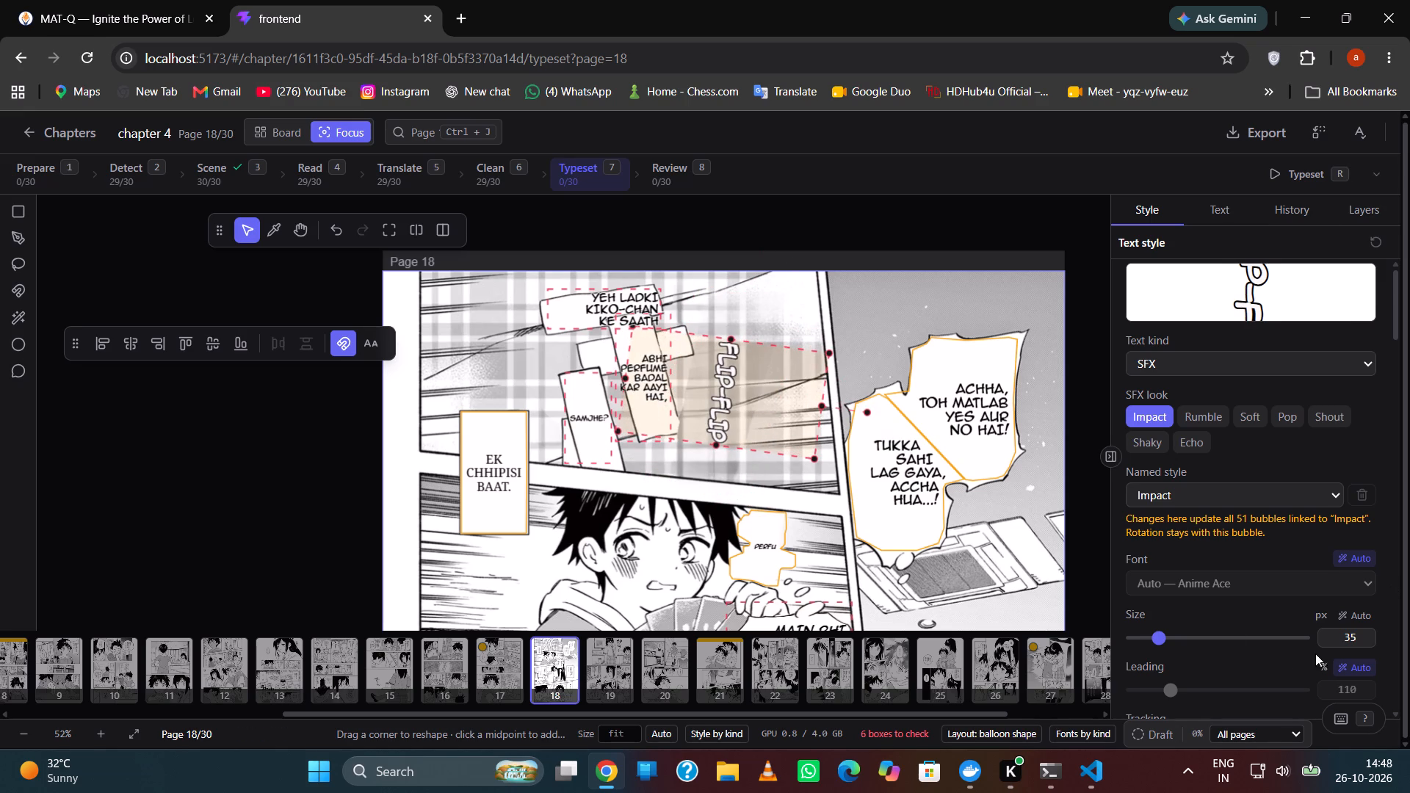
click(1179, 639)
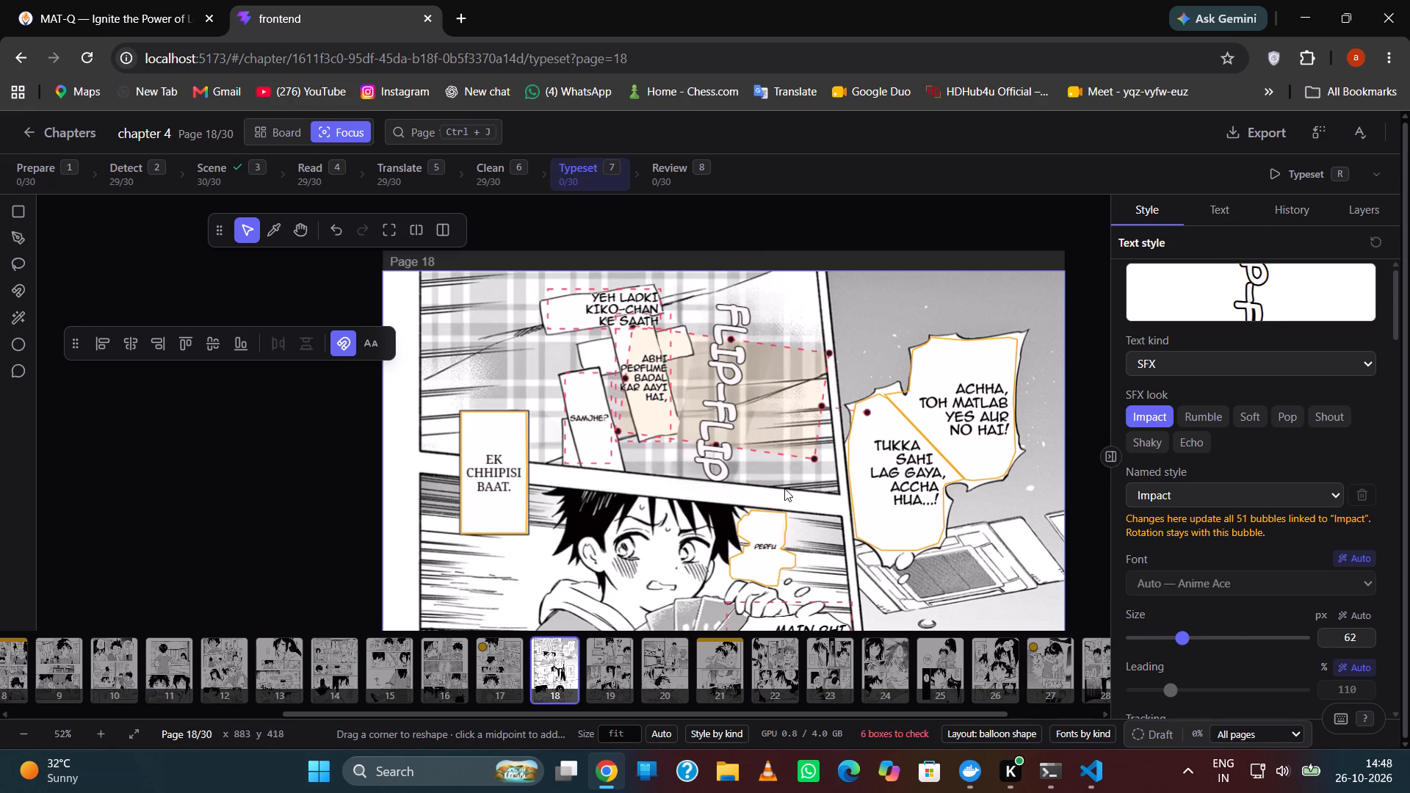
click(765, 497)
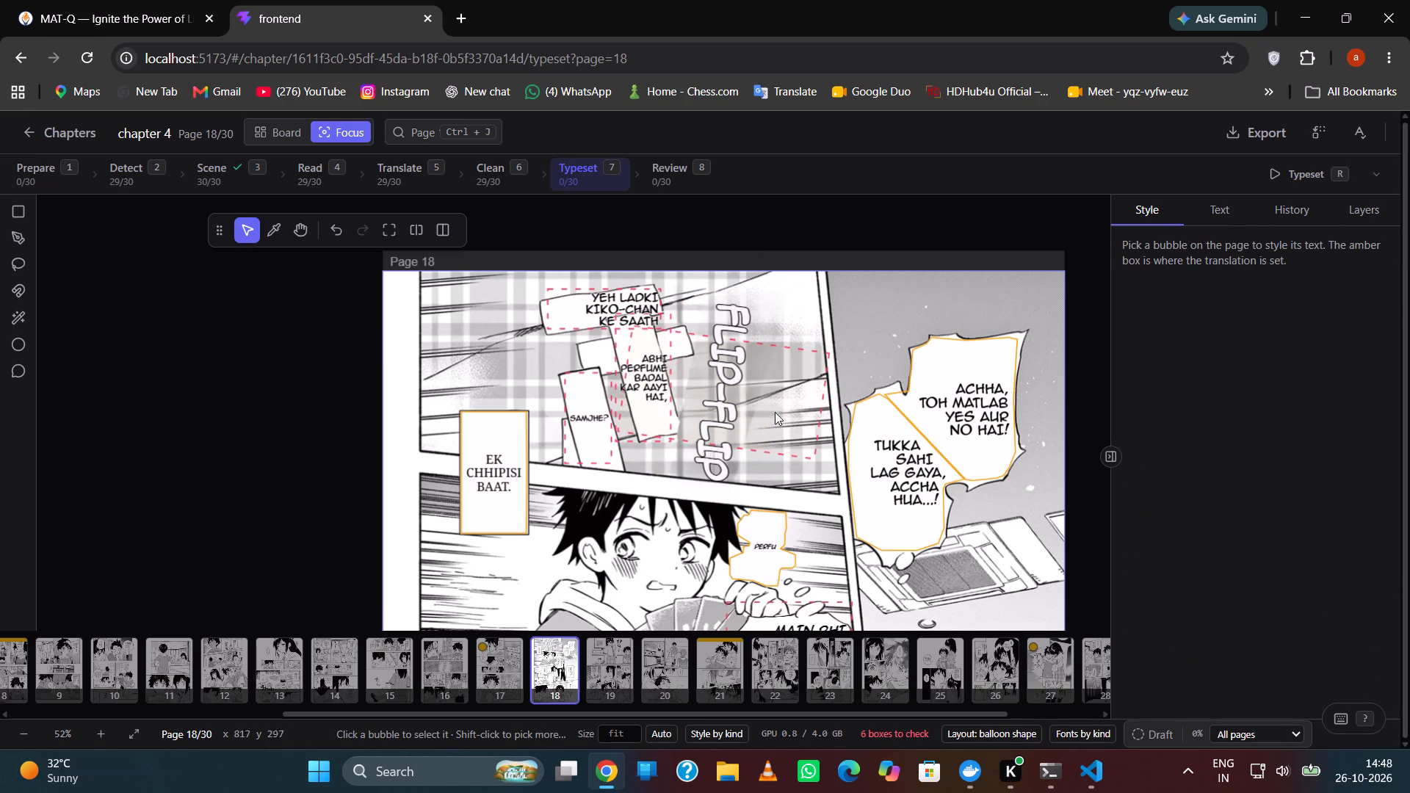
Examine page 18's top panel up close, comparing the FLIP-FLIP text and the strips with the original Japanese artwork.
key(h)
scroll(684, 302, up, 7)
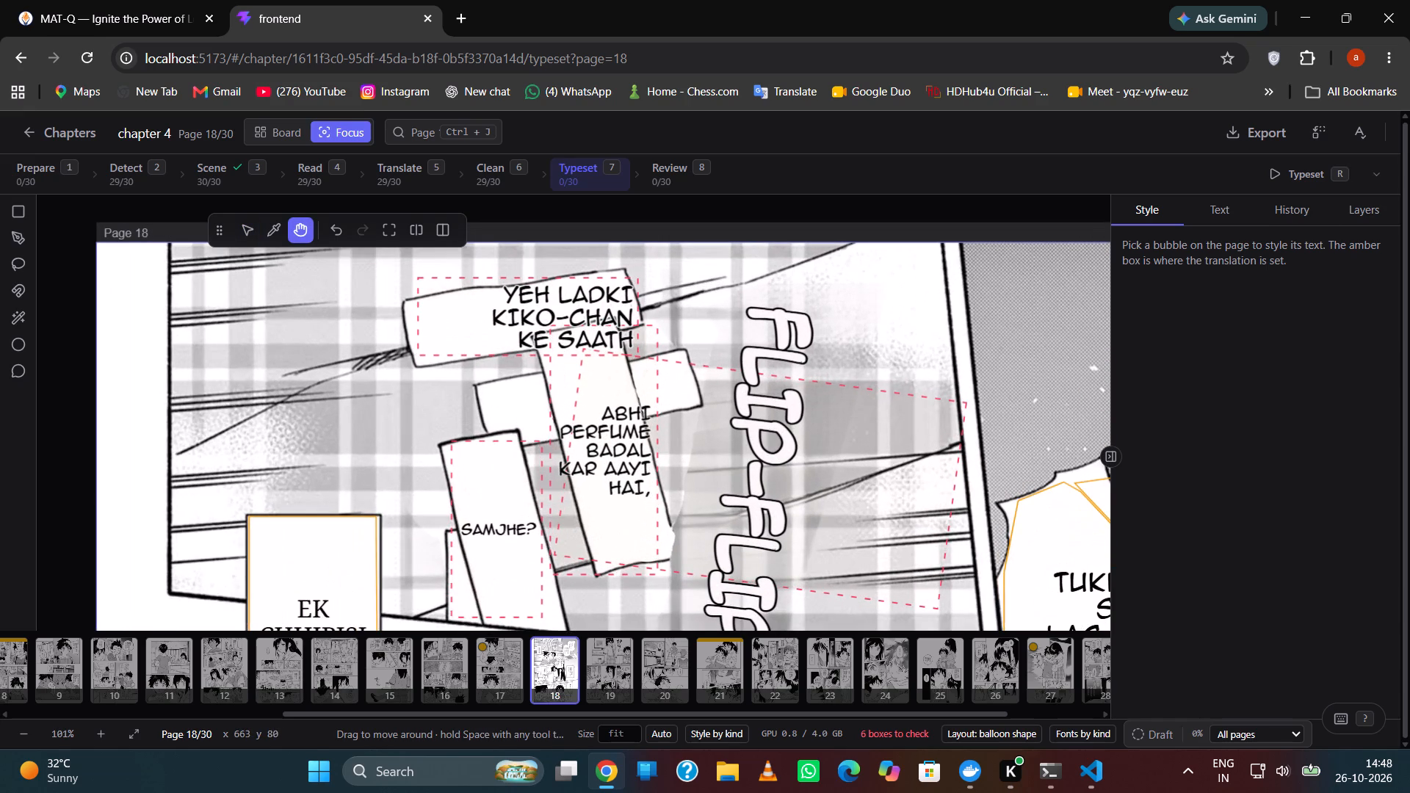
text(III)
key(shift+i)
key(shift+i)
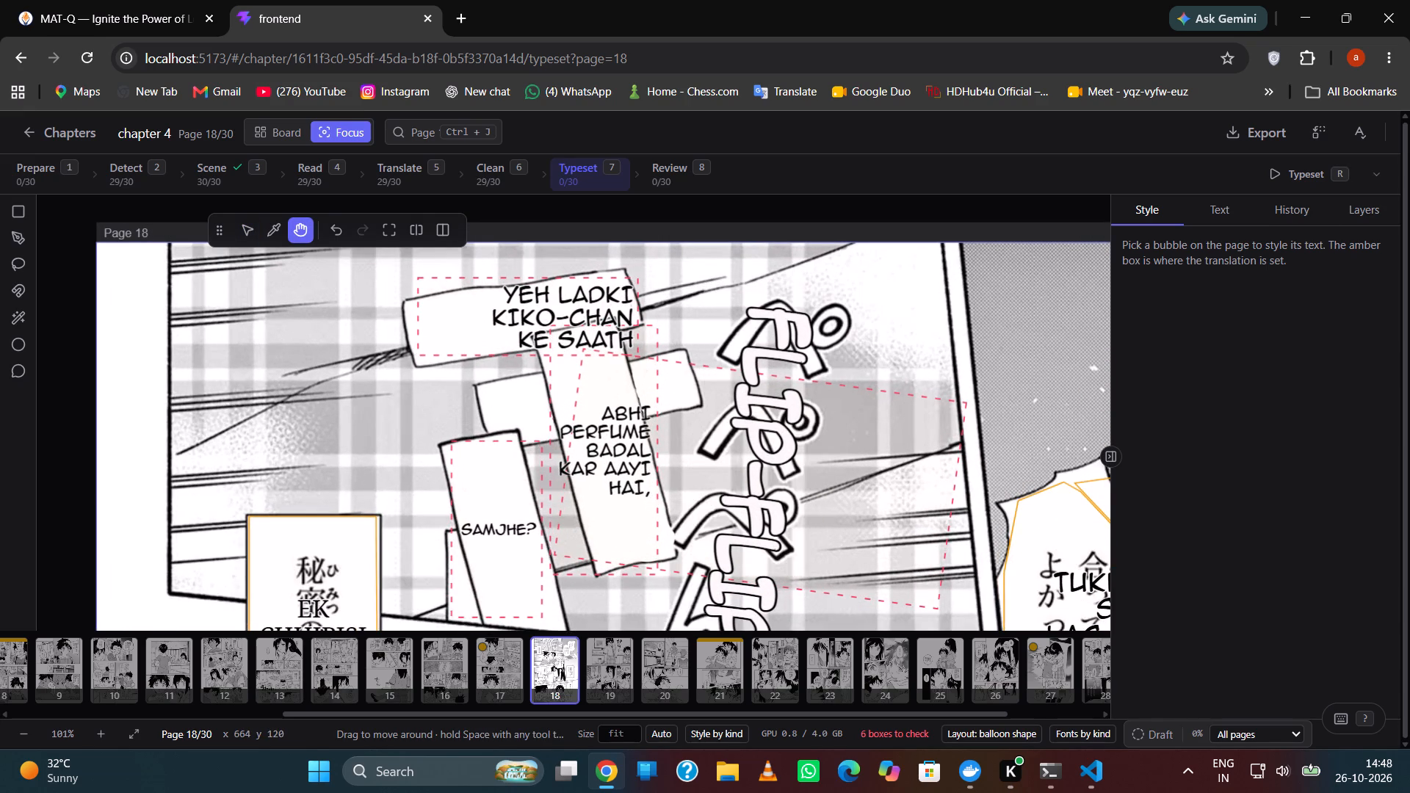
text(PP)
key(shift+o)
Tilt the YEH LADKI KIKO-CHAN KE SAATH text area counterclockwise to match its strip and adjust its width to the strip.
key(b)
click(558, 311)
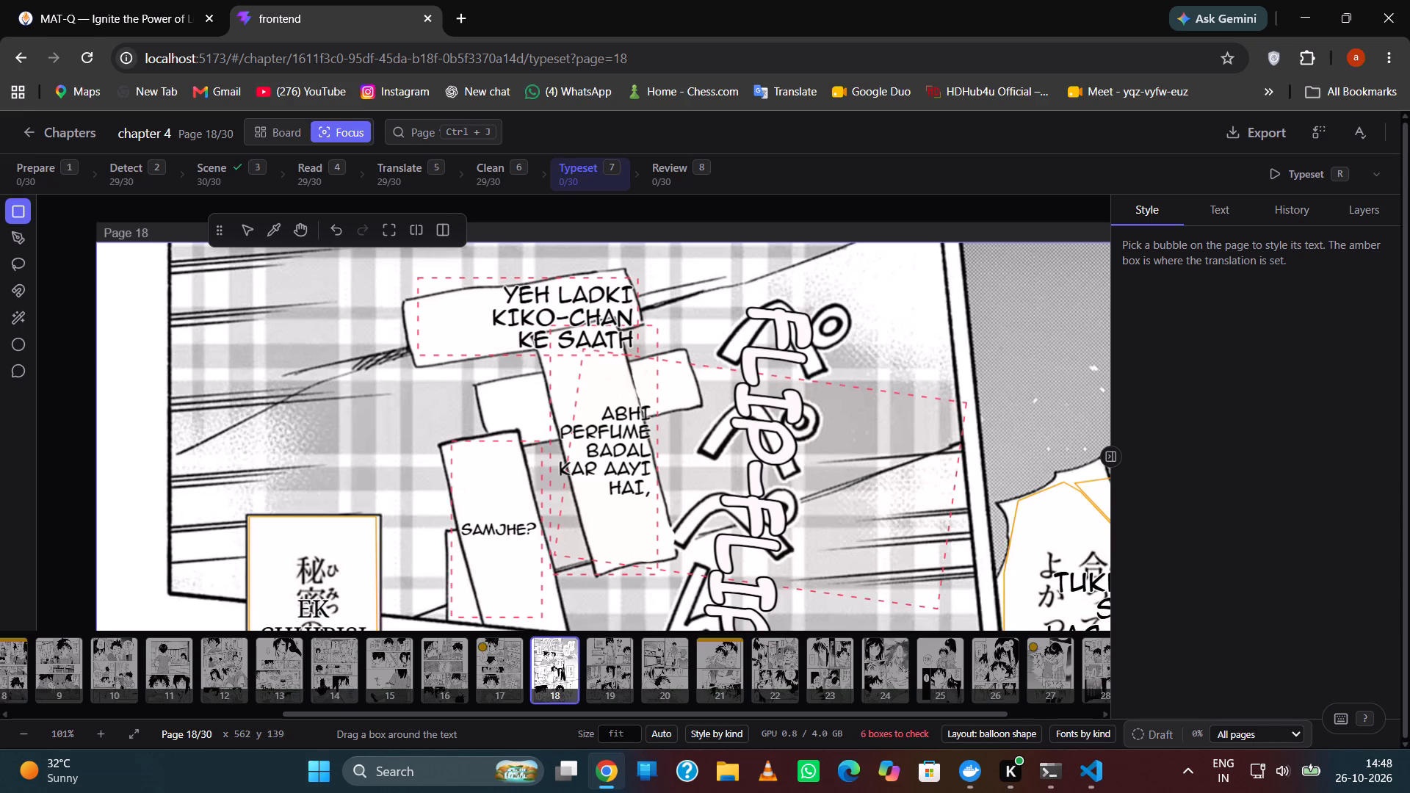
key(v)
click(570, 322)
drag(565, 320, 558, 320)
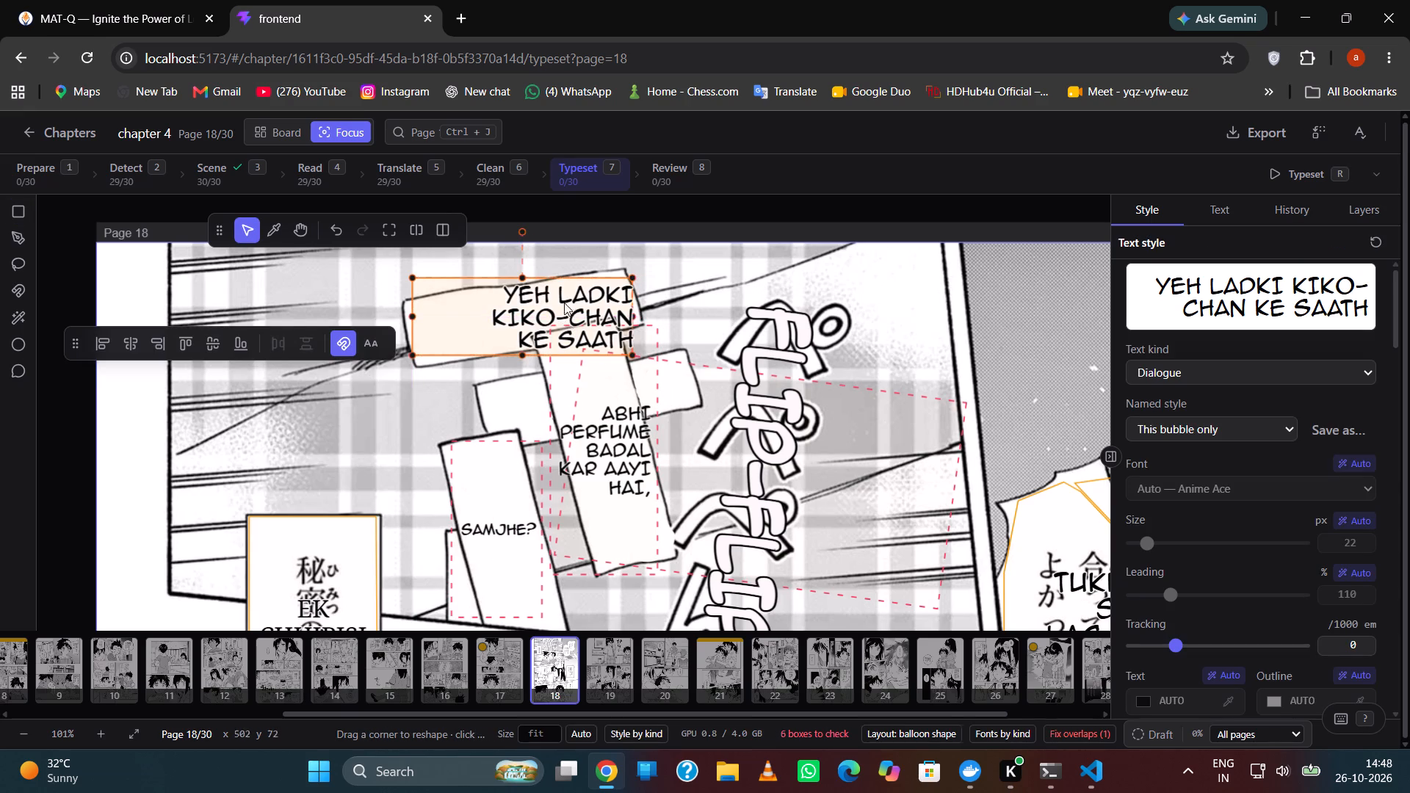
drag(527, 238, 510, 238)
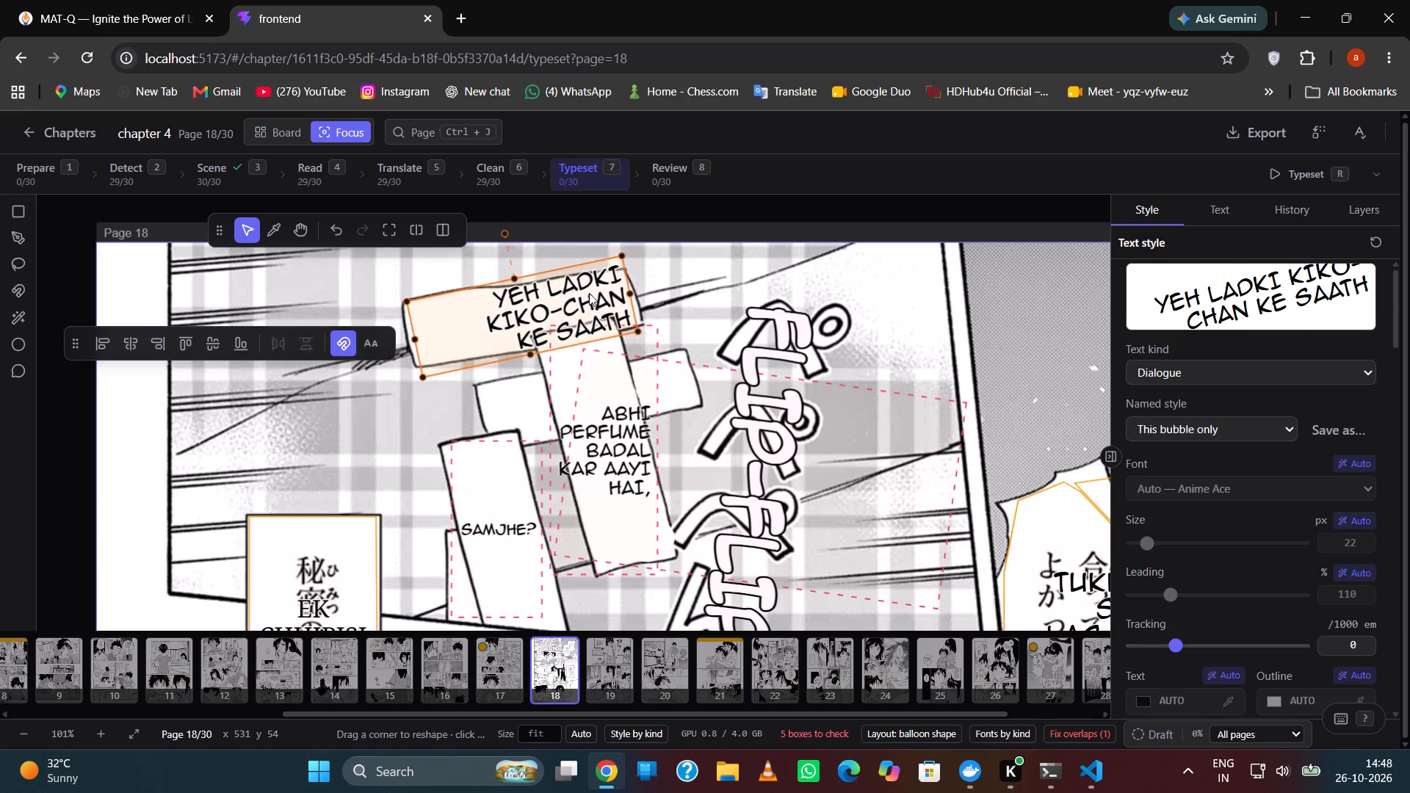
drag(415, 337, 364, 353)
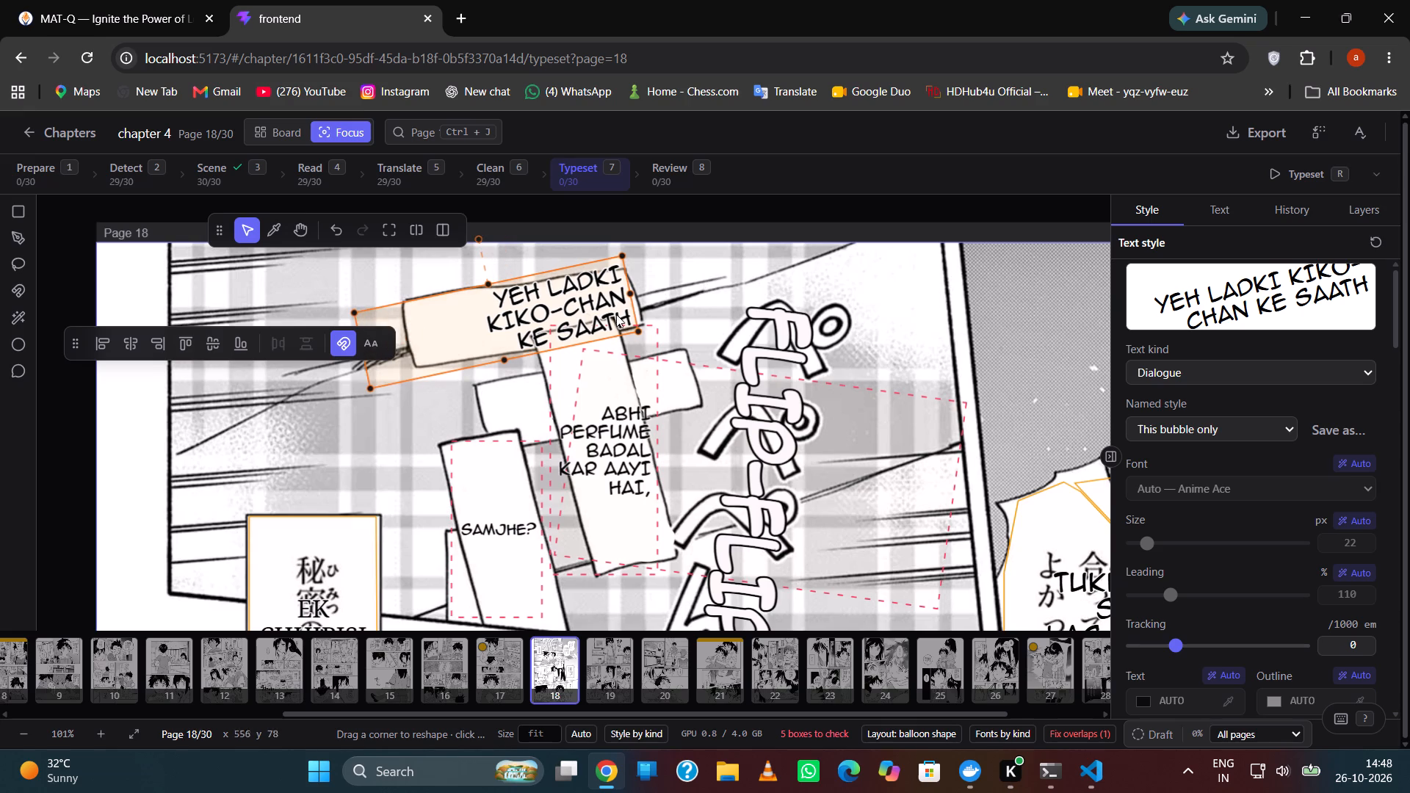
drag(629, 300, 677, 290)
drag(679, 289, 751, 279)
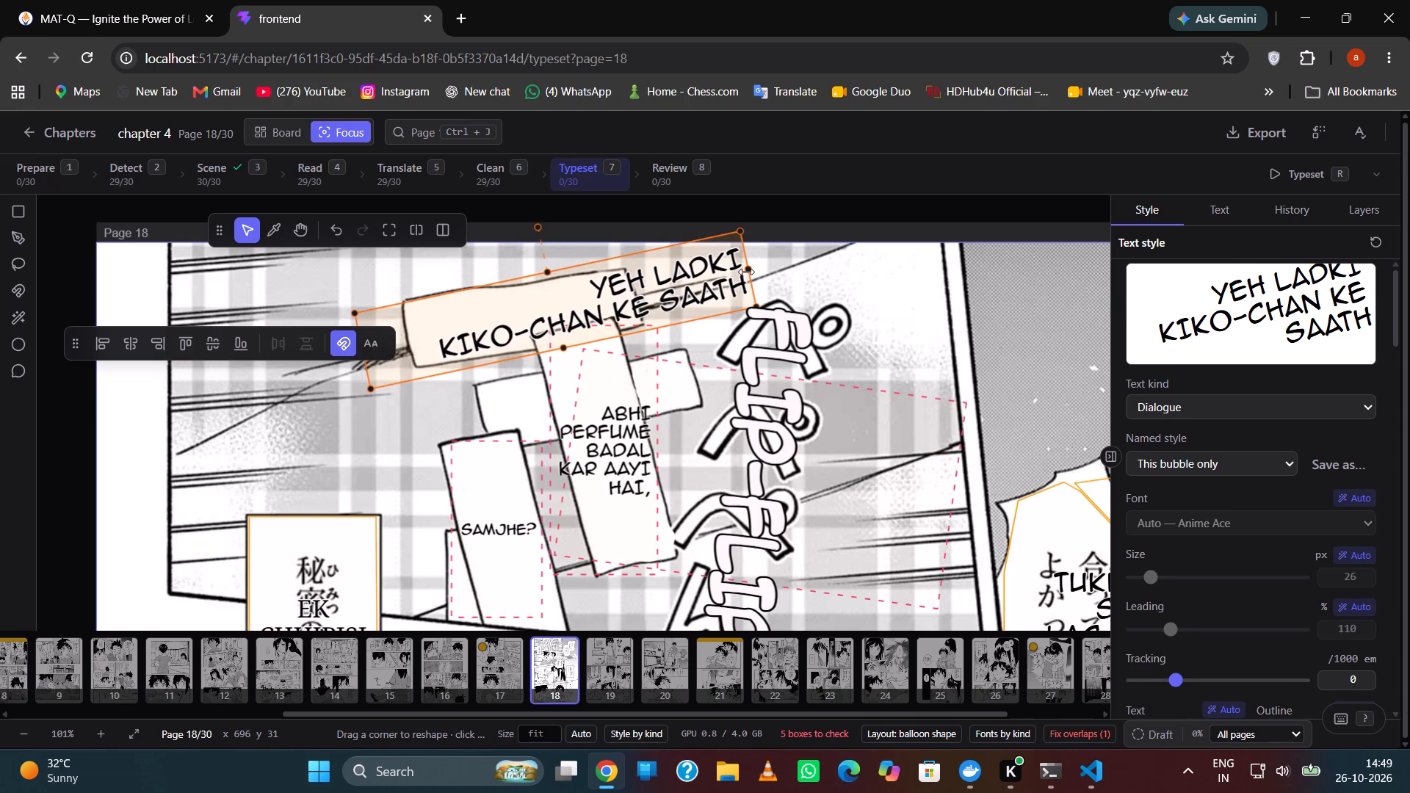
drag(746, 272, 637, 292)
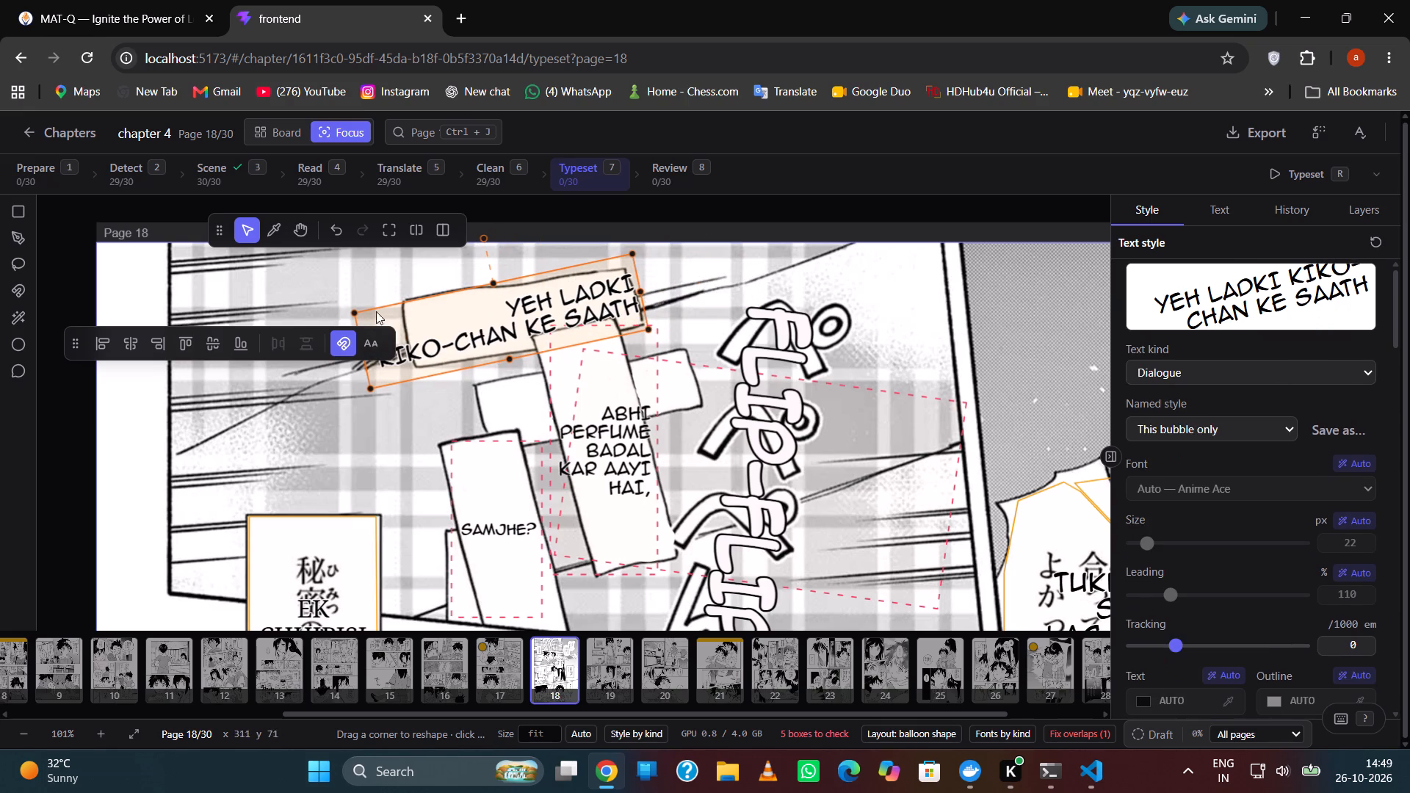
drag(72, 342, 123, 342)
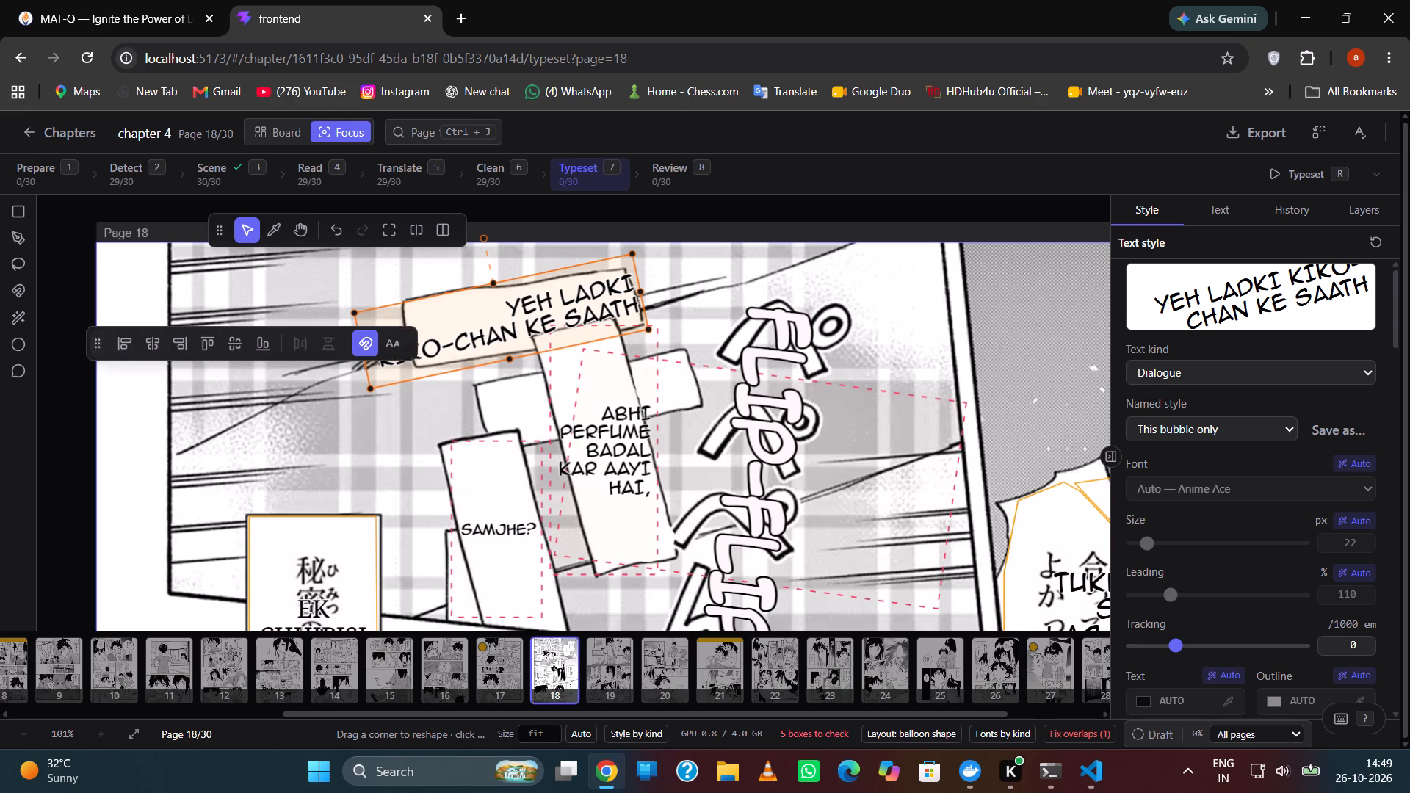
drag(123, 342, 480, 408)
drag(363, 347, 405, 337)
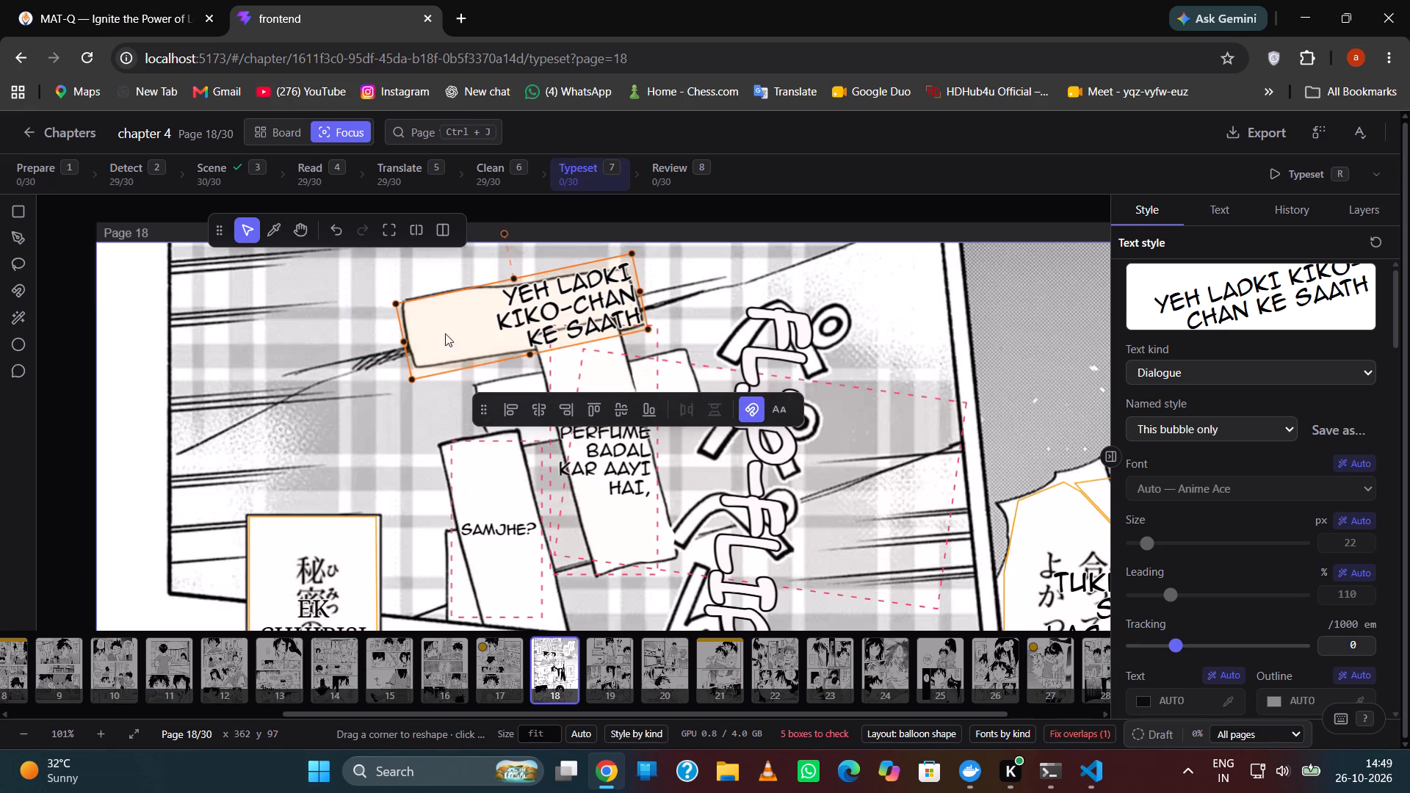
Set the YEH LADKI KIKO-CHAN KE SAATH text size to 12 px and position its area so the single line sits on the strip.
drag(532, 326, 507, 325)
drag(565, 319, 539, 329)
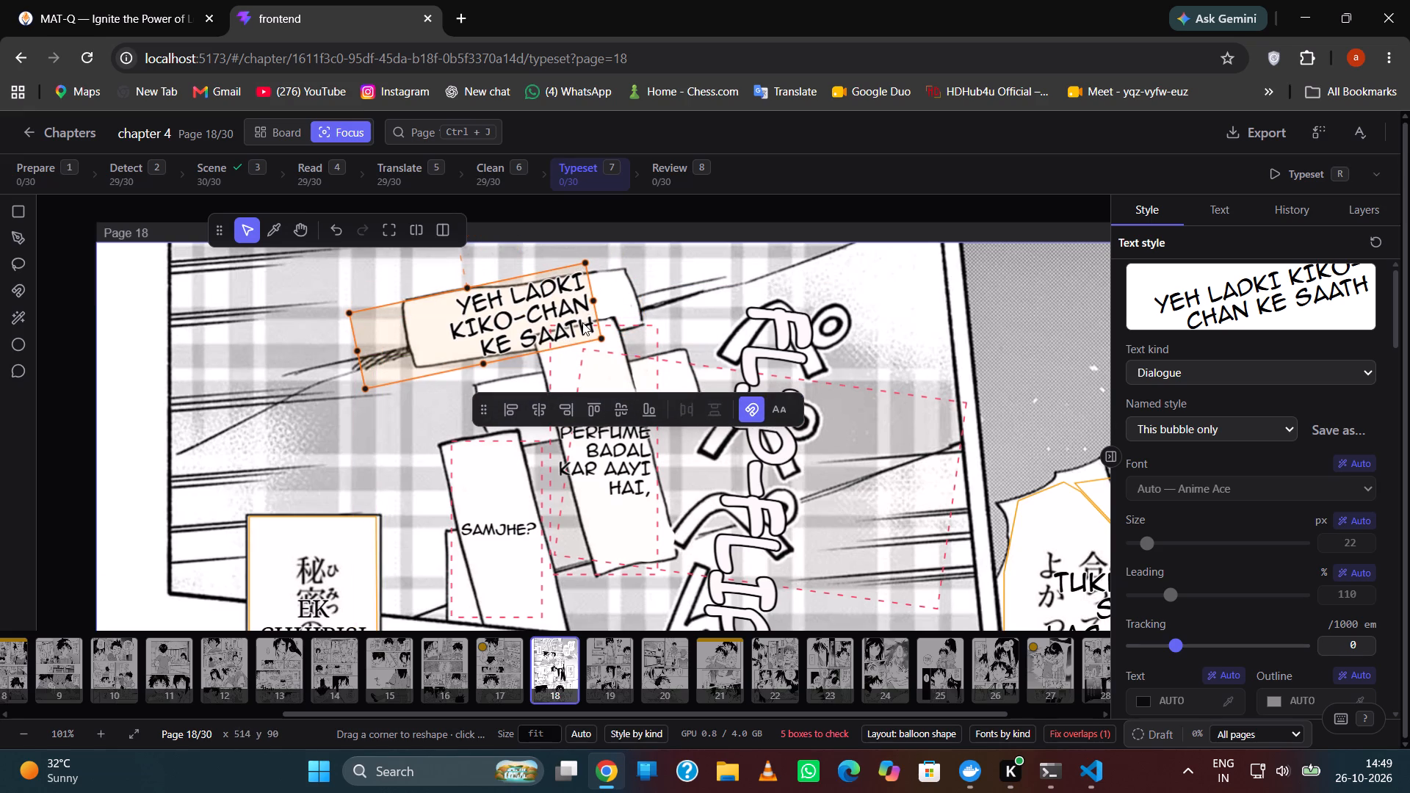
scroll(1282, 455, down, 1)
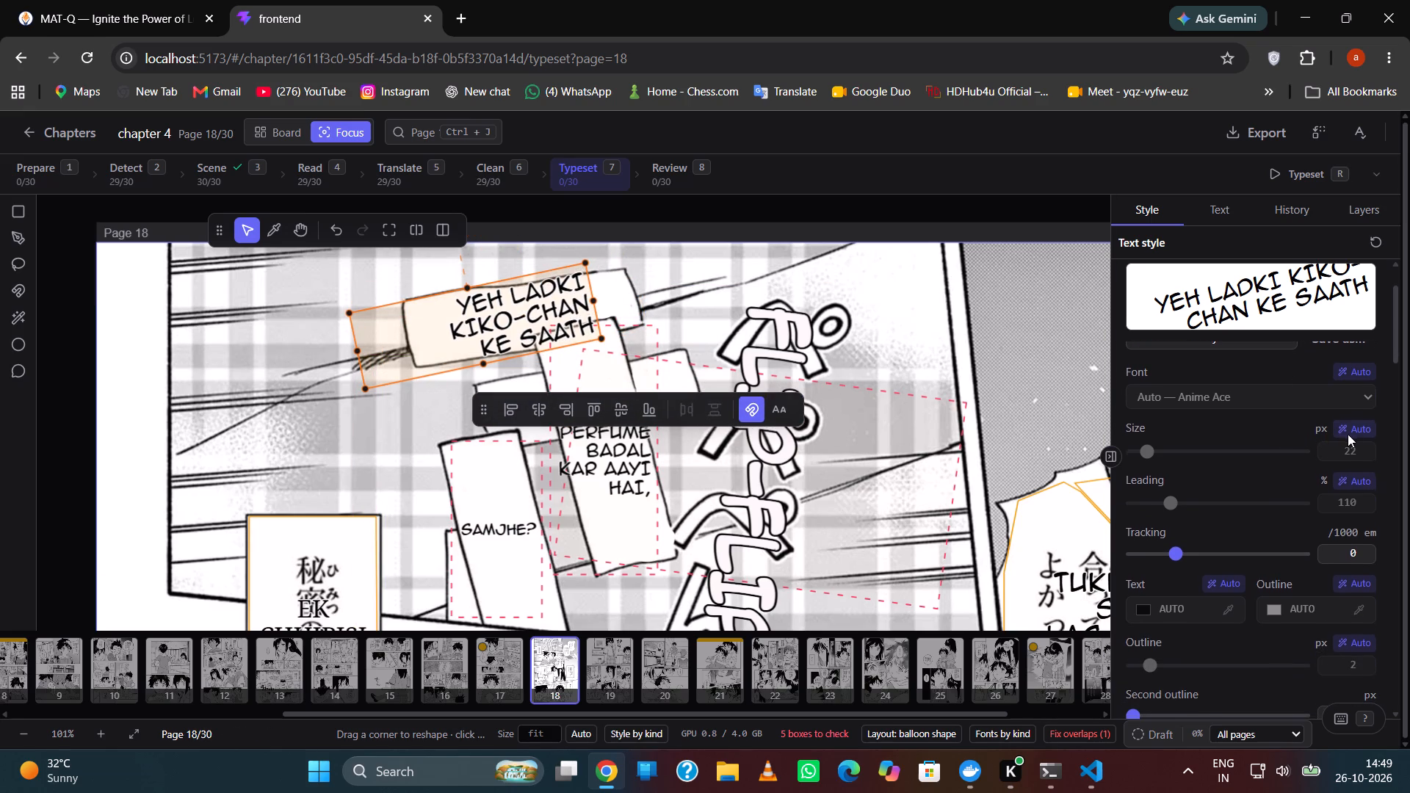
click(1348, 432)
drag(1151, 452, 1138, 451)
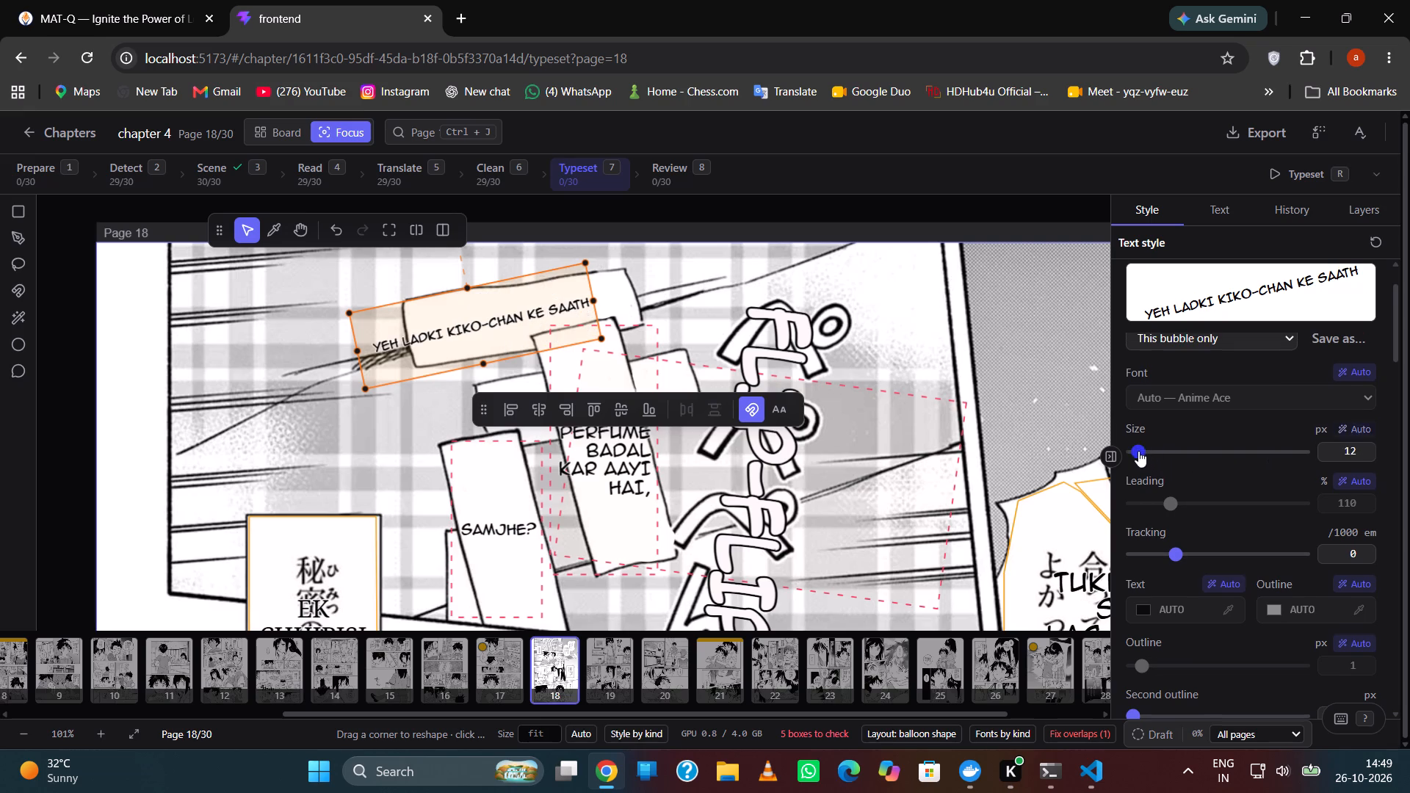
drag(544, 314, 582, 305)
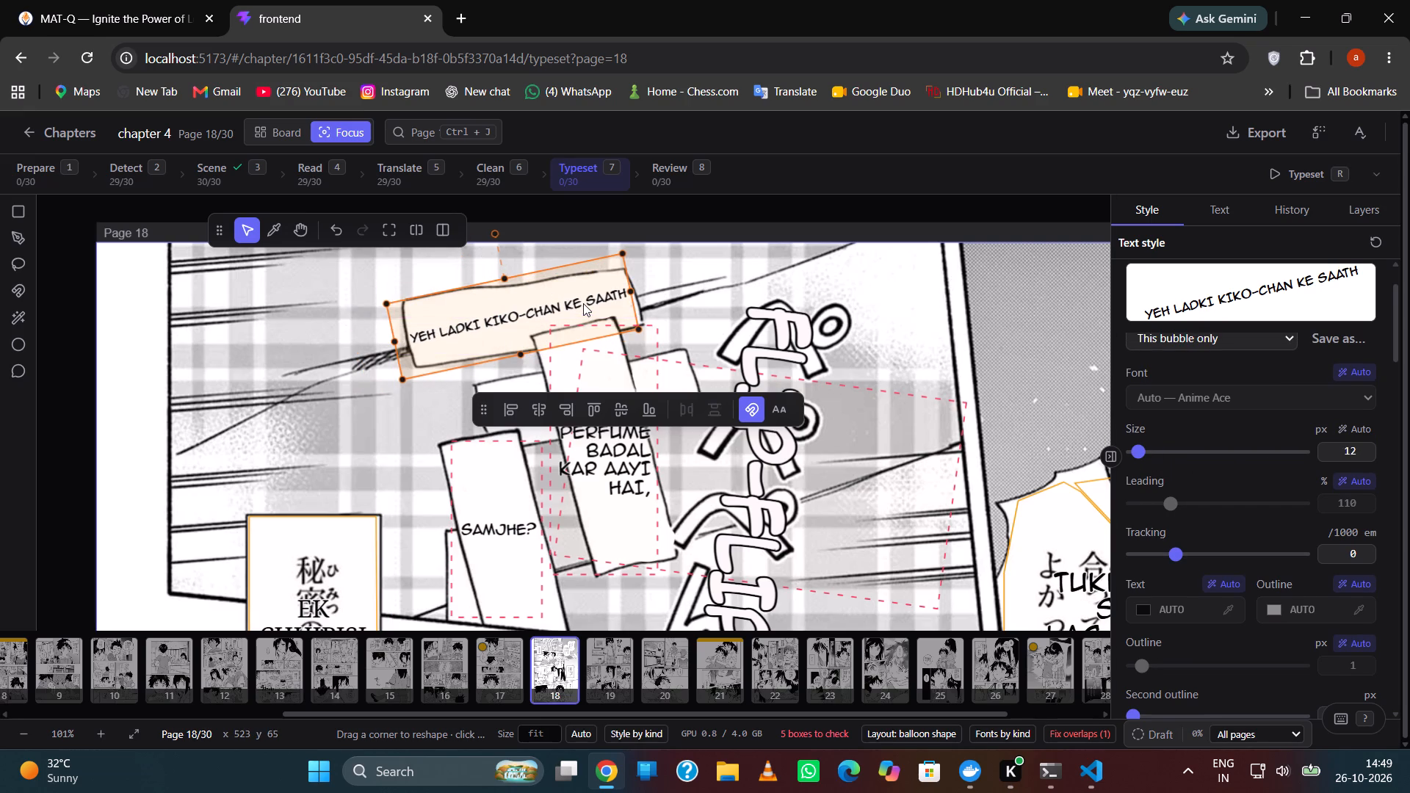
click(690, 294)
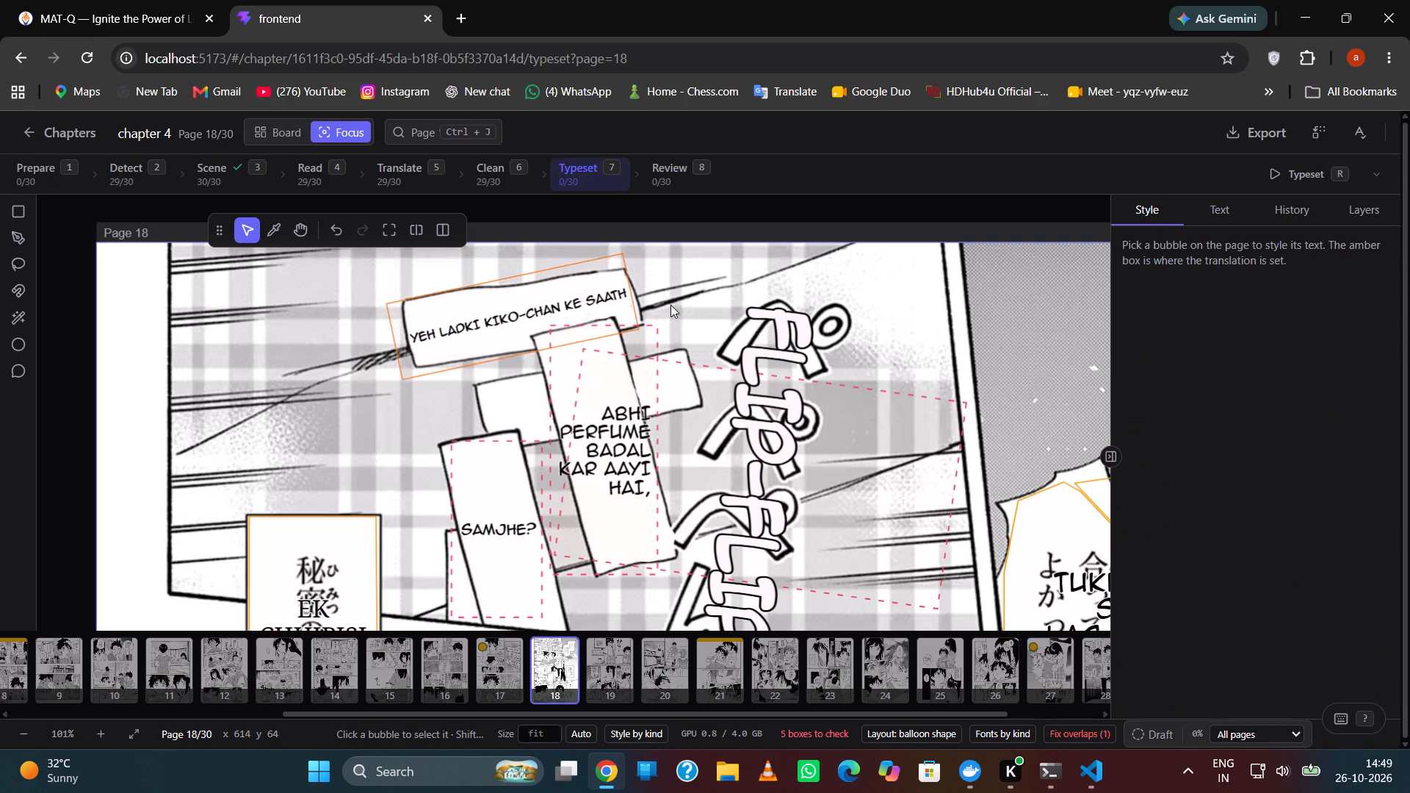
Rotate the ABHI PERFUME BADAL KAR AAYI HAI text area clockwise so its lines run down along the tilted strip.
click(623, 438)
drag(485, 408, 707, 323)
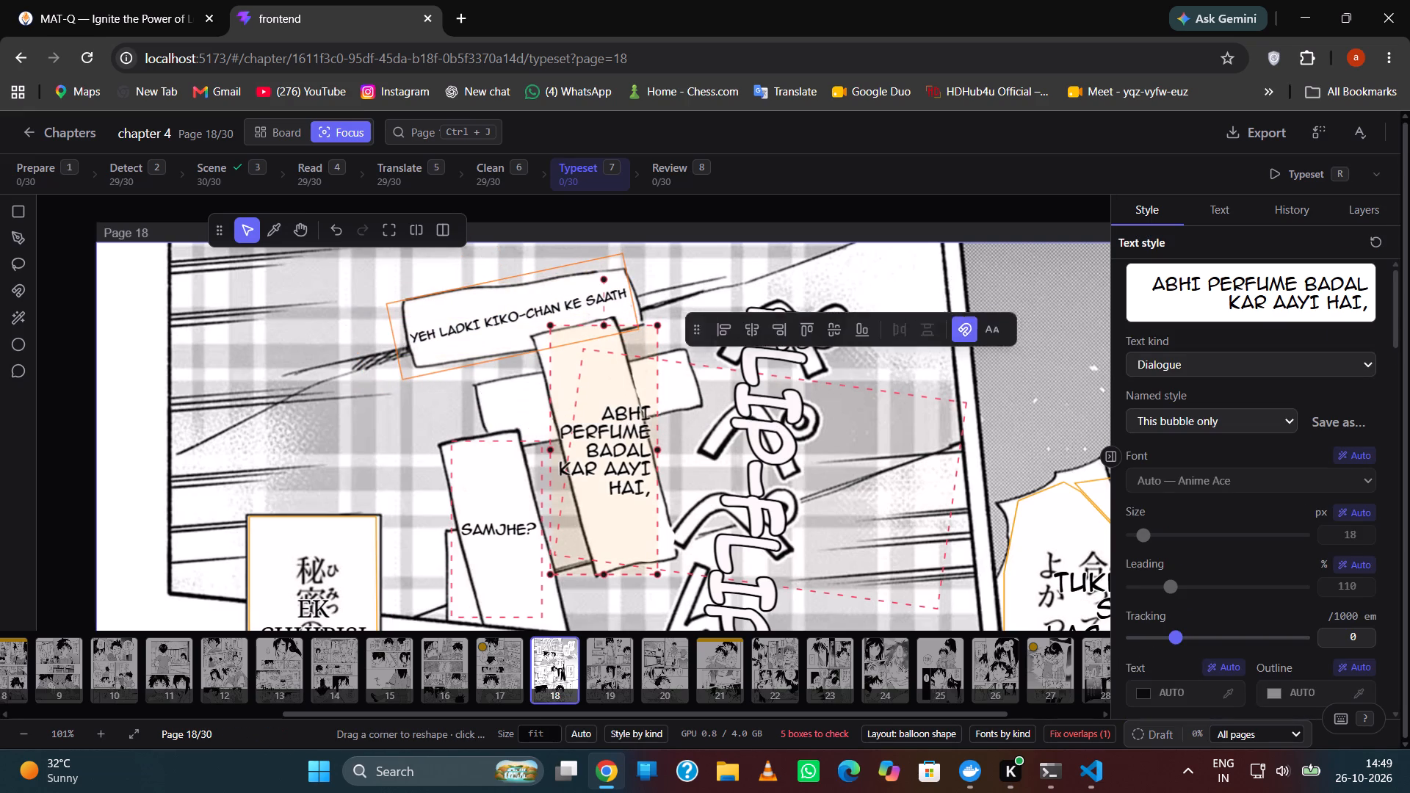
drag(707, 323, 740, 294)
drag(611, 282, 587, 286)
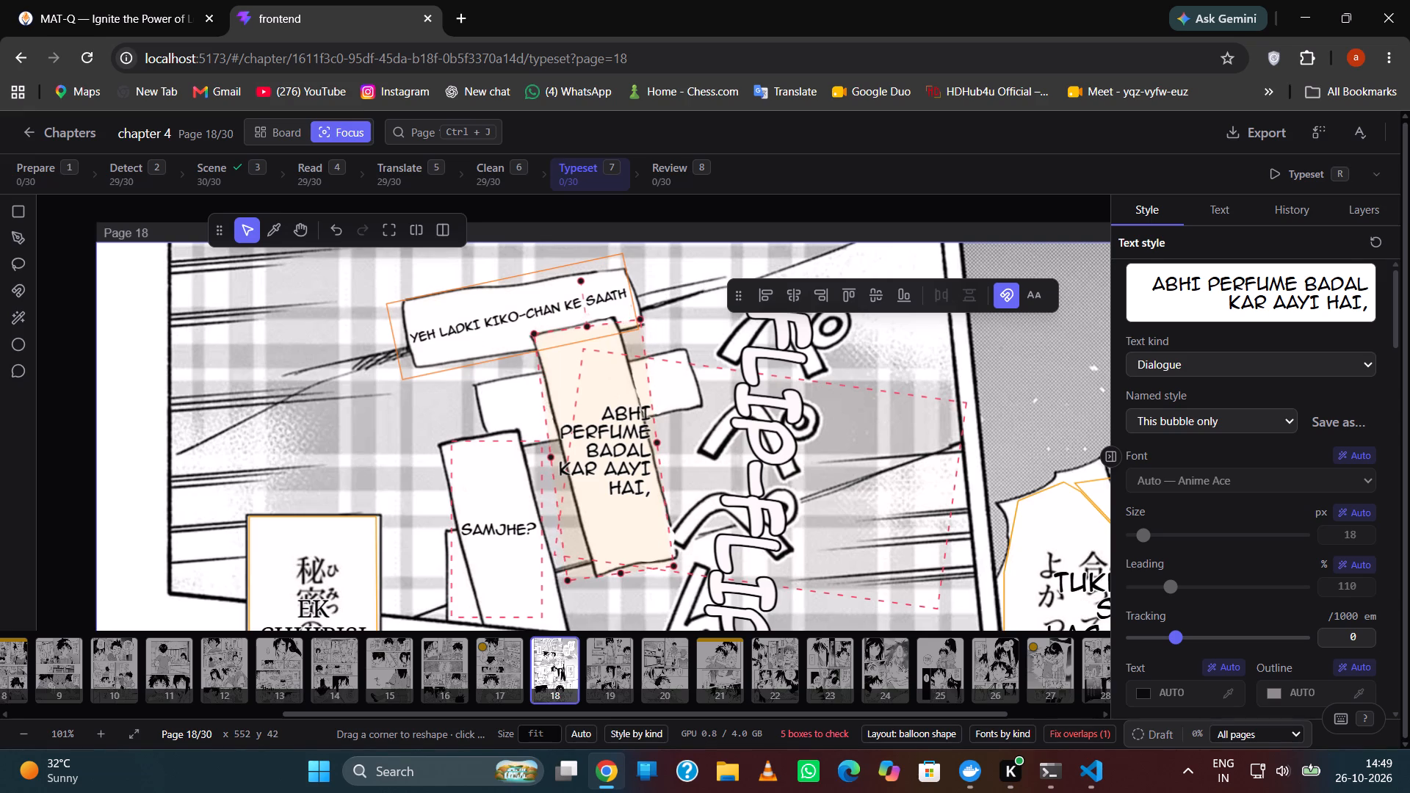
drag(587, 286, 585, 286)
drag(585, 286, 729, 375)
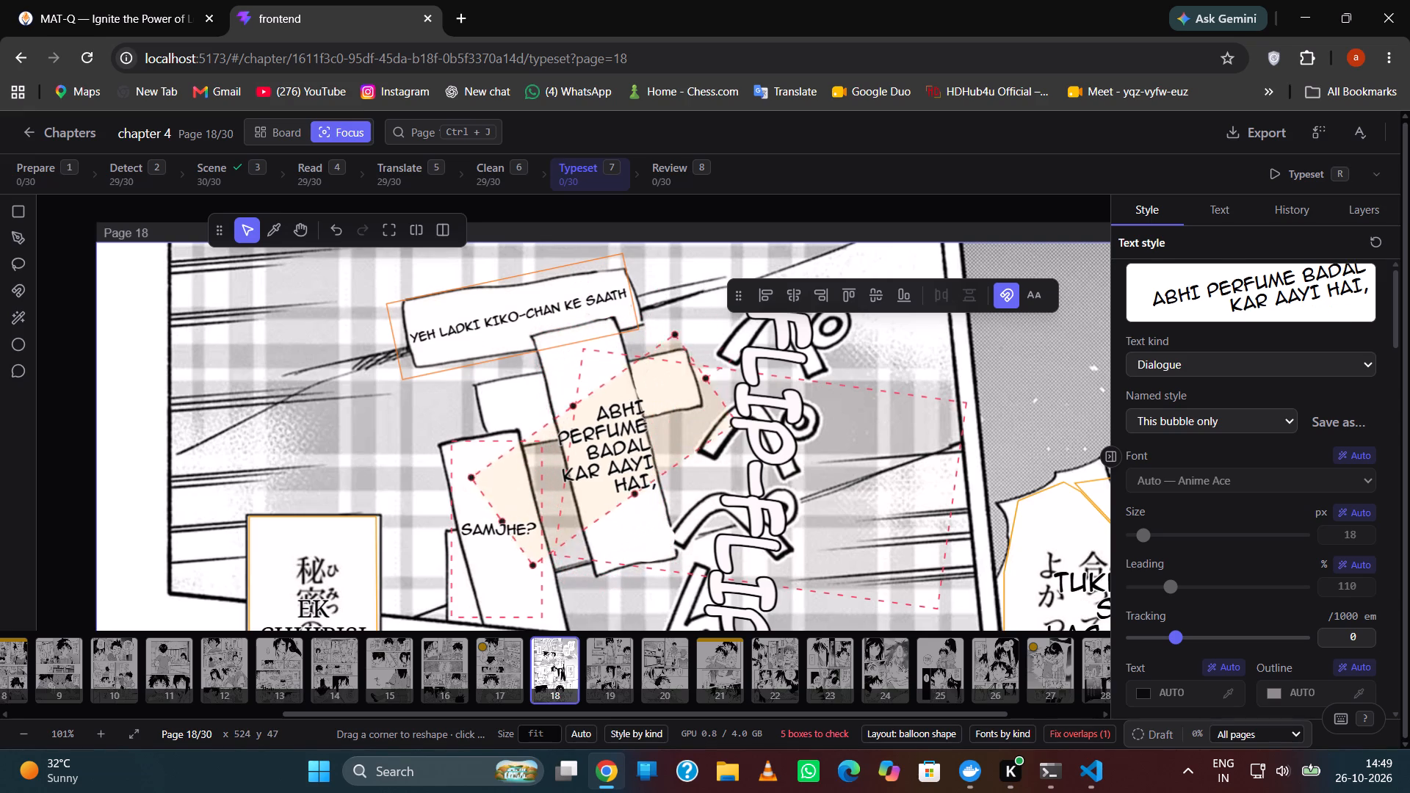
drag(729, 375, 764, 405)
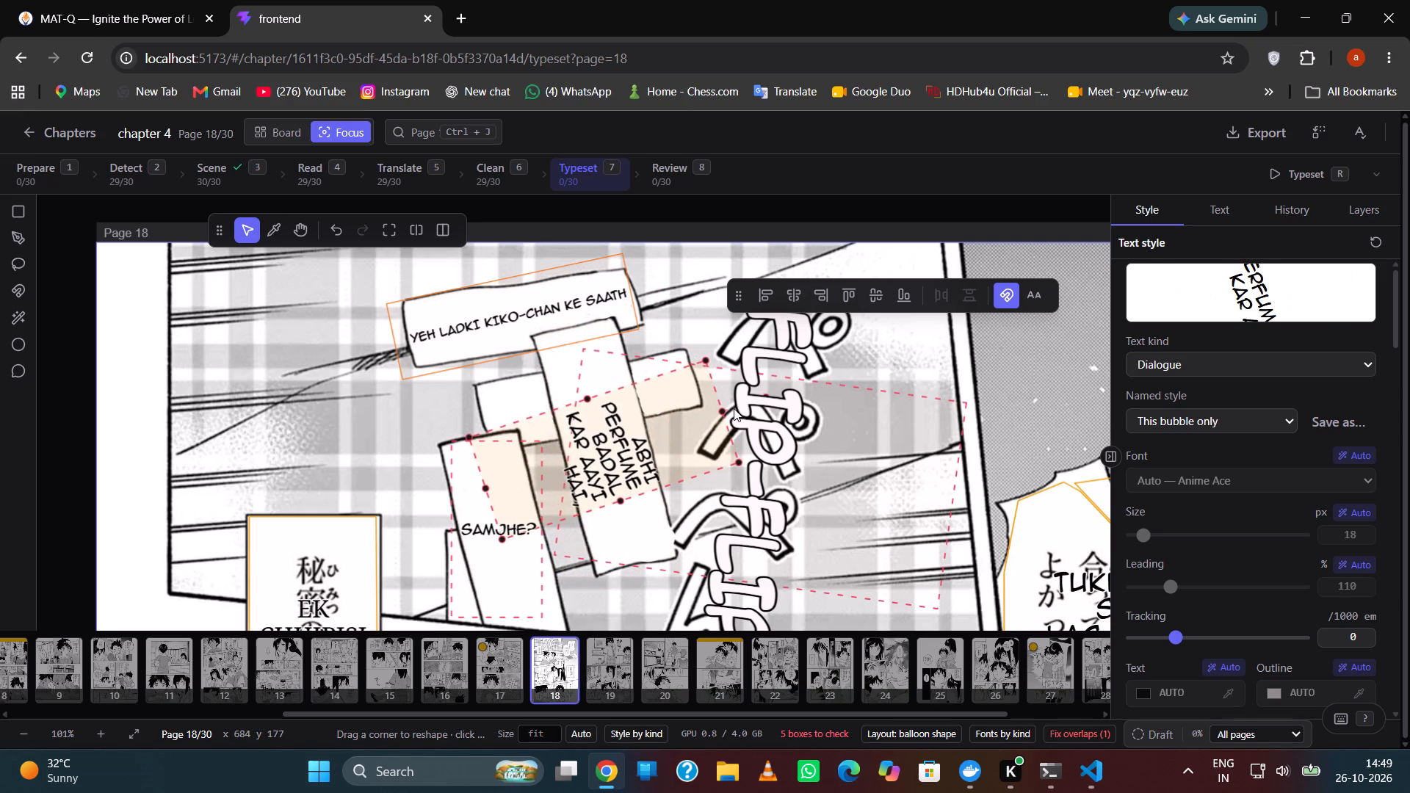
drag(723, 408, 736, 418)
drag(770, 391, 772, 391)
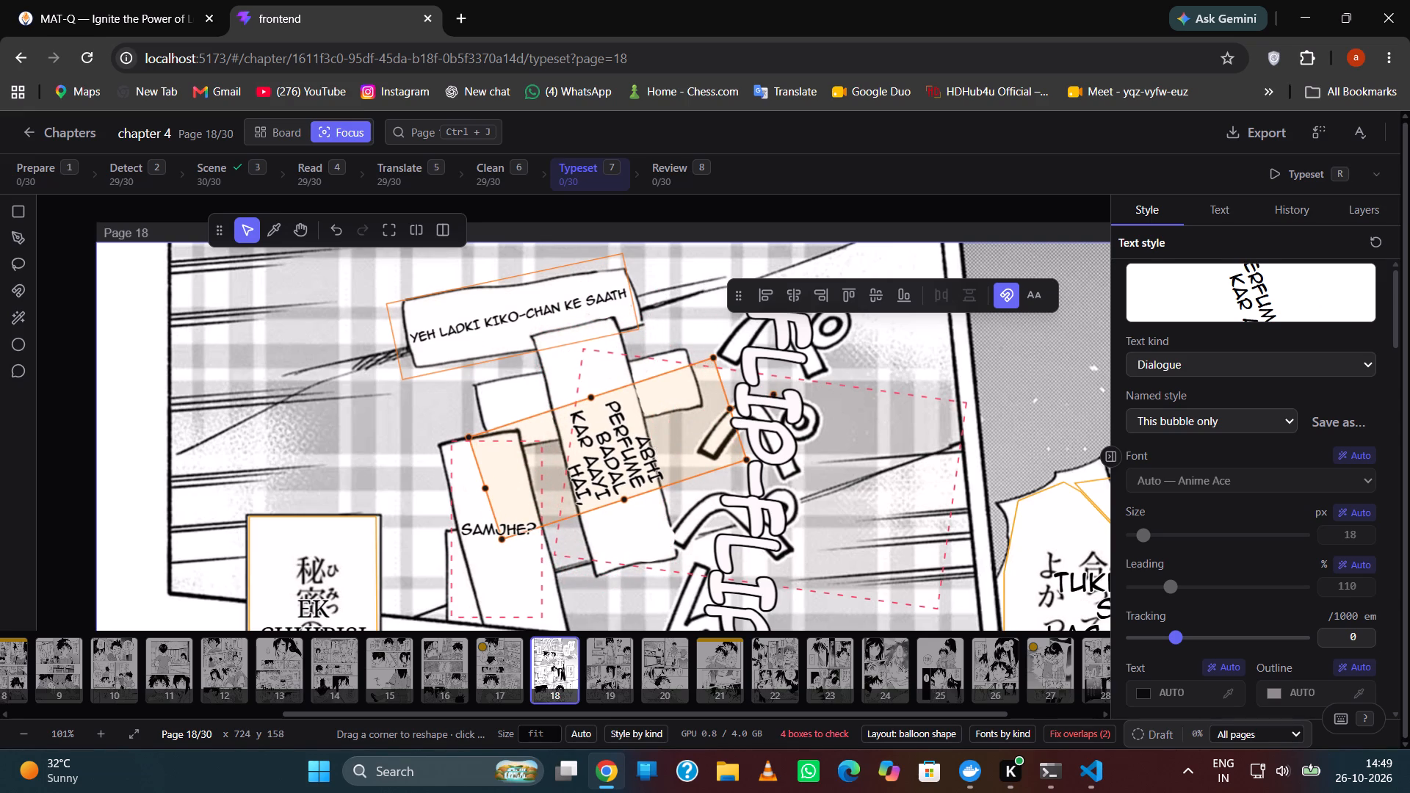
drag(772, 391, 787, 410)
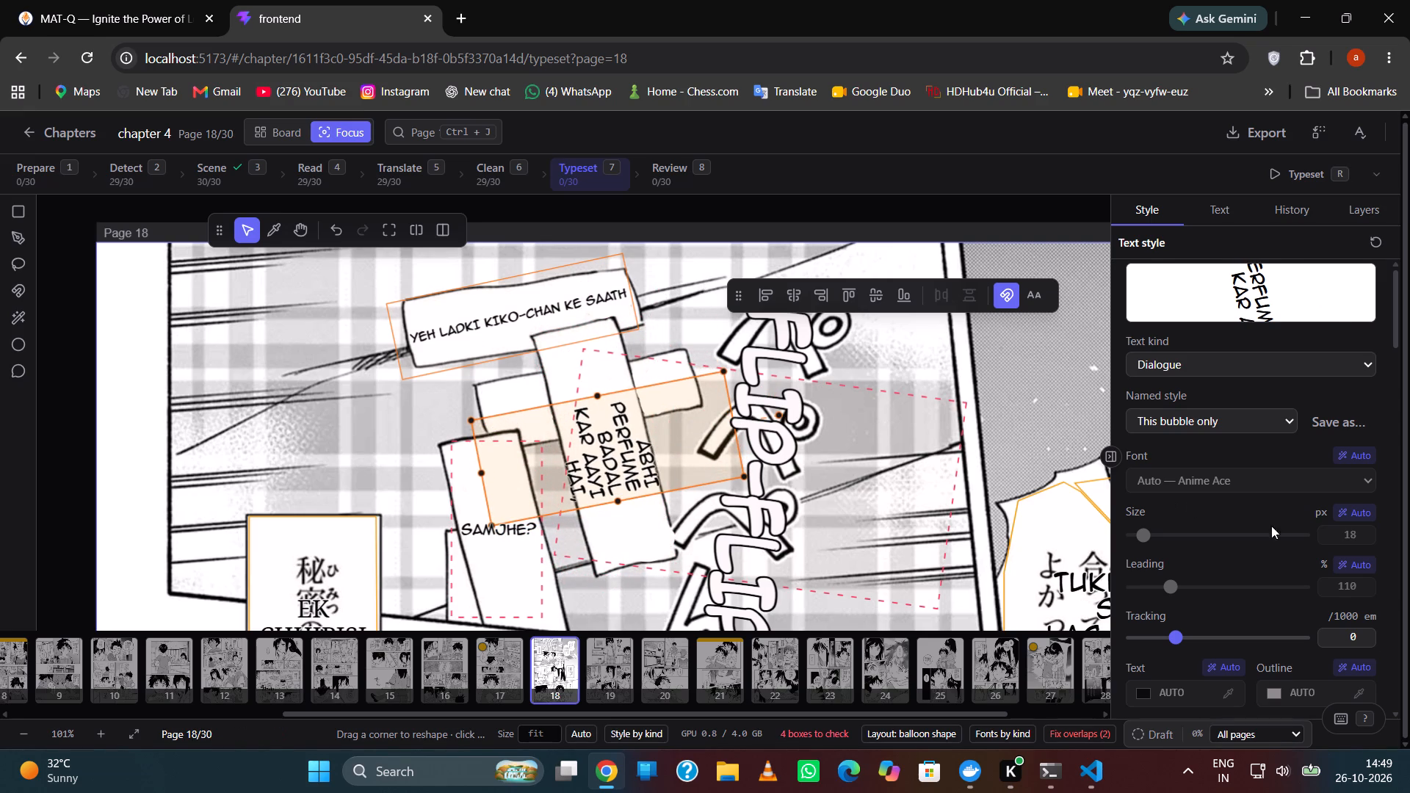
Reduce the ABHI PERFUME text size to 10 px and extend its area on both sides to cover the strip's width and tilt.
click(1343, 508)
drag(1150, 540, 1143, 540)
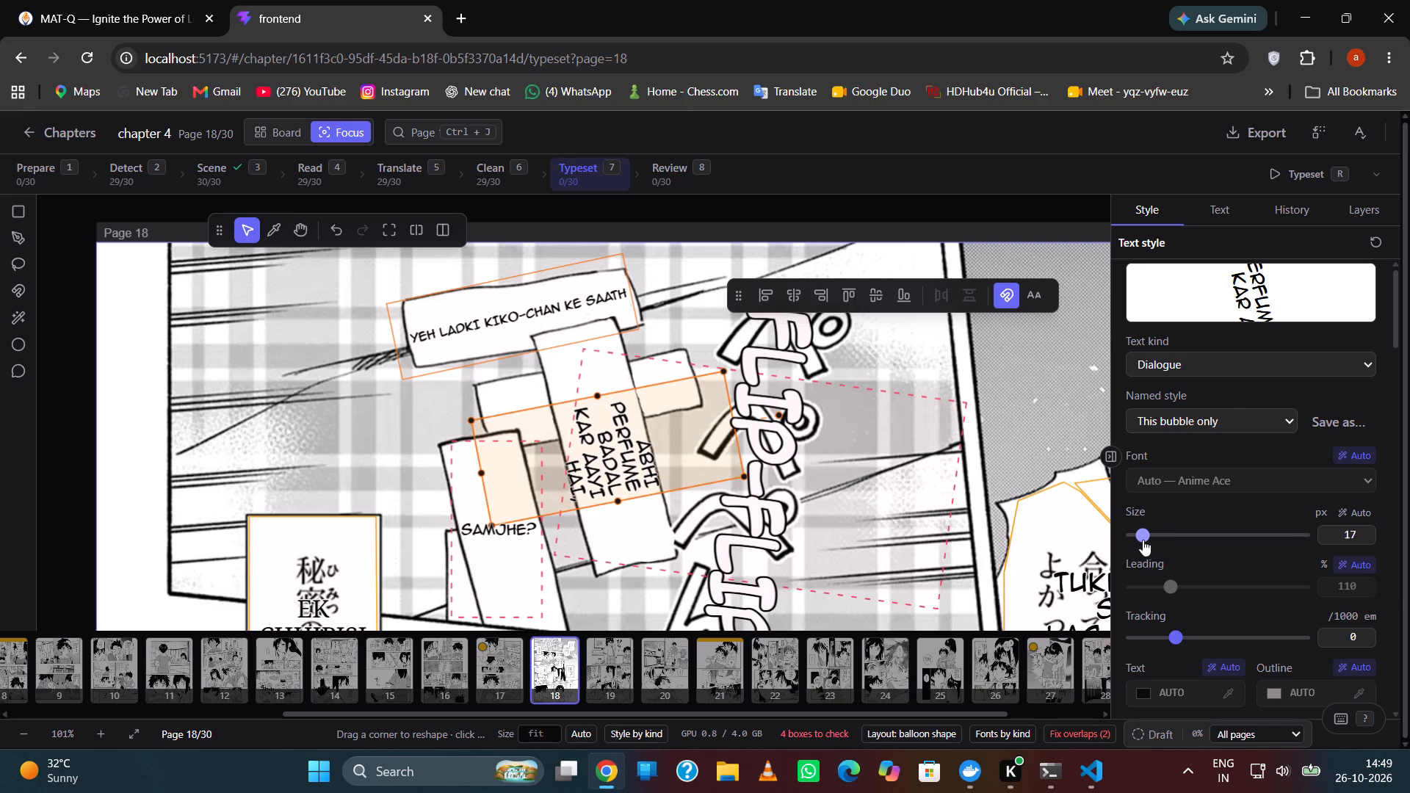
drag(1143, 540, 1137, 540)
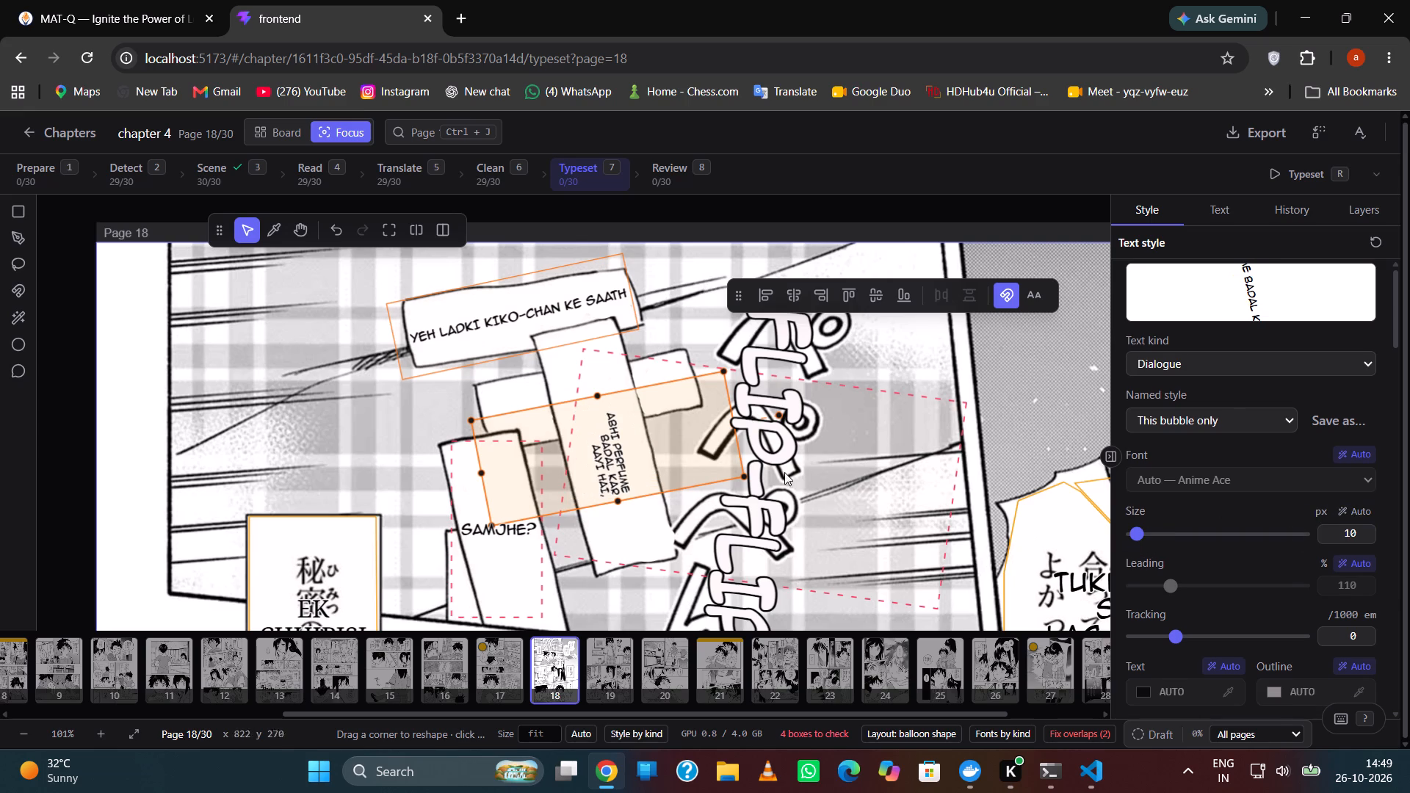
drag(619, 497, 652, 559)
click(609, 394)
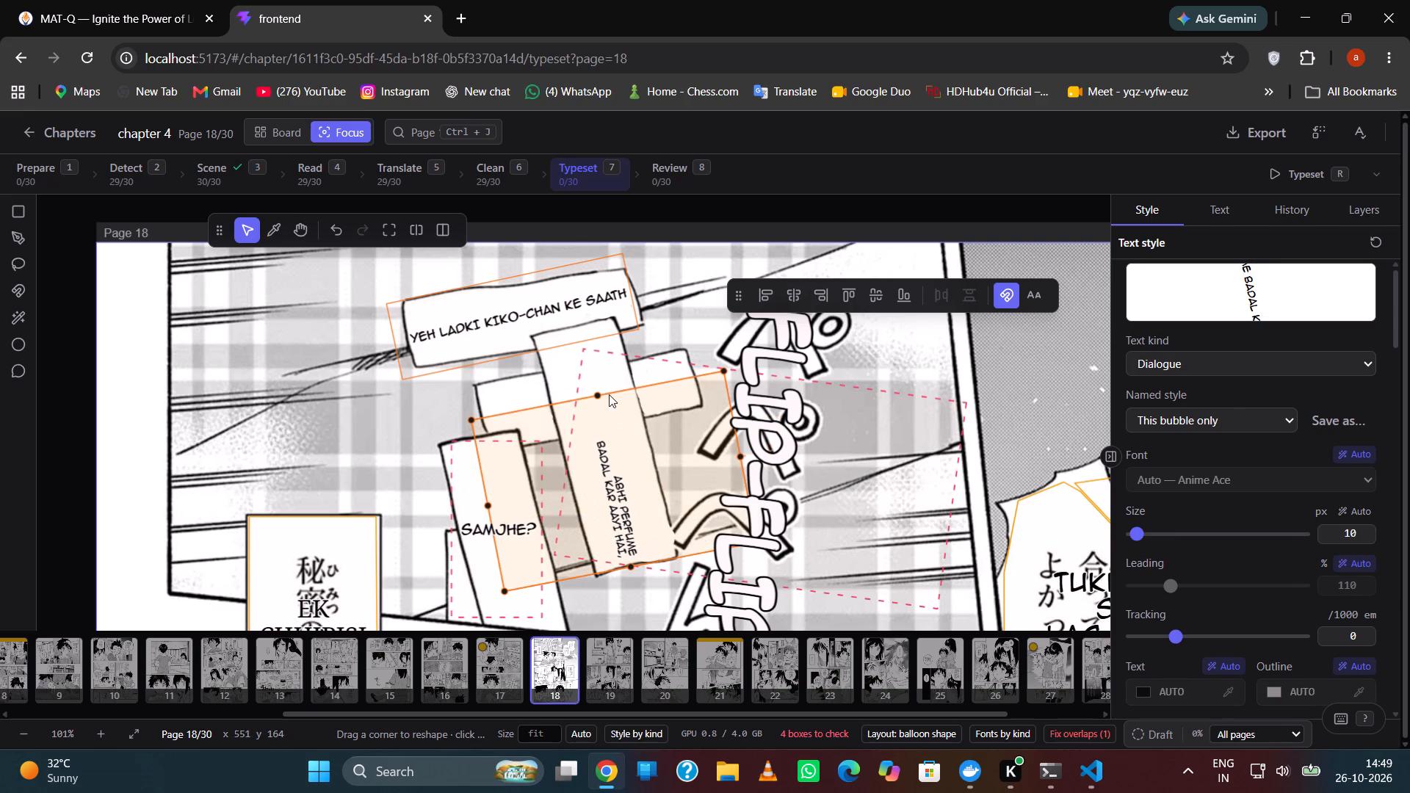
drag(601, 397, 583, 327)
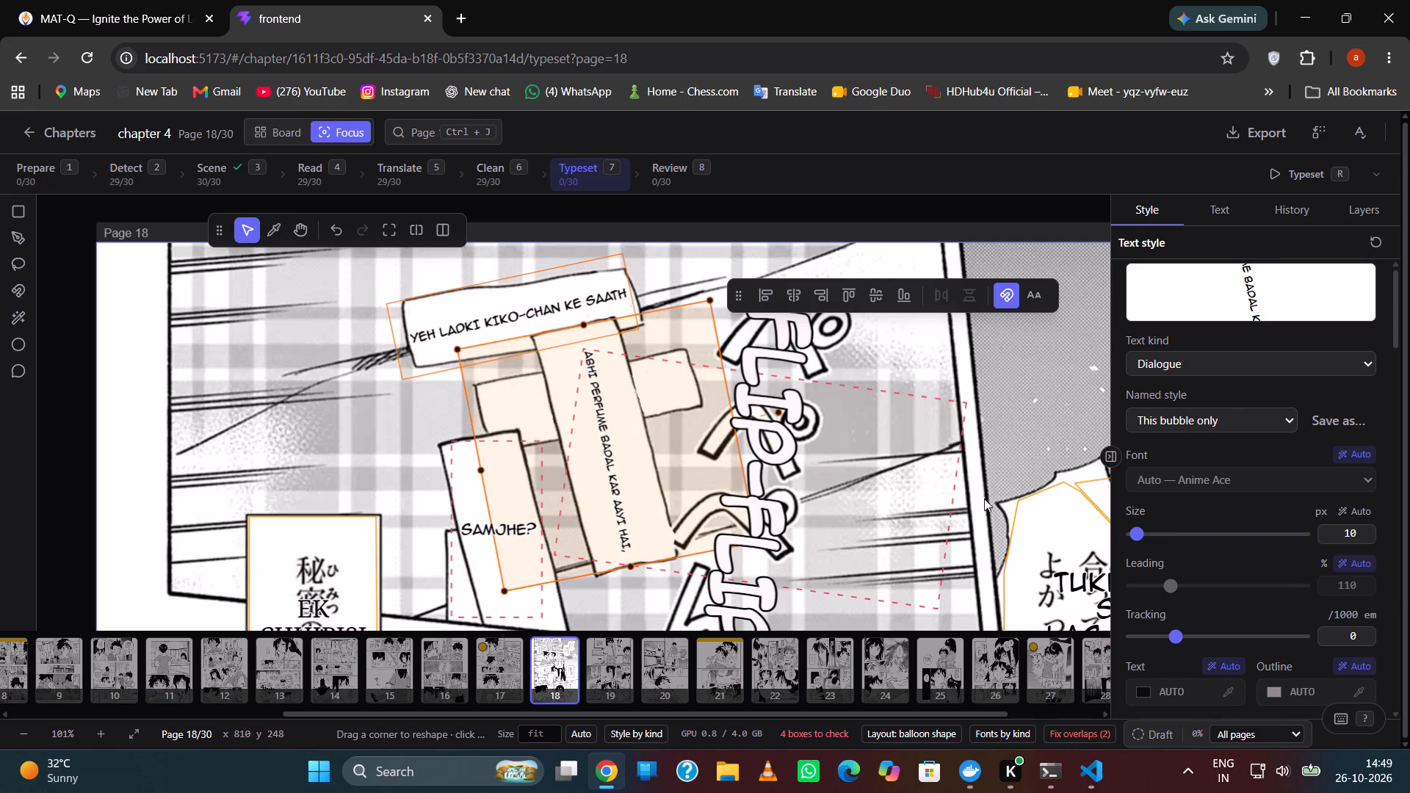
Set the ABHI PERFUME text size to 19 px and nudge its area slightly upward so the lines sit within the strip.
click(1136, 532)
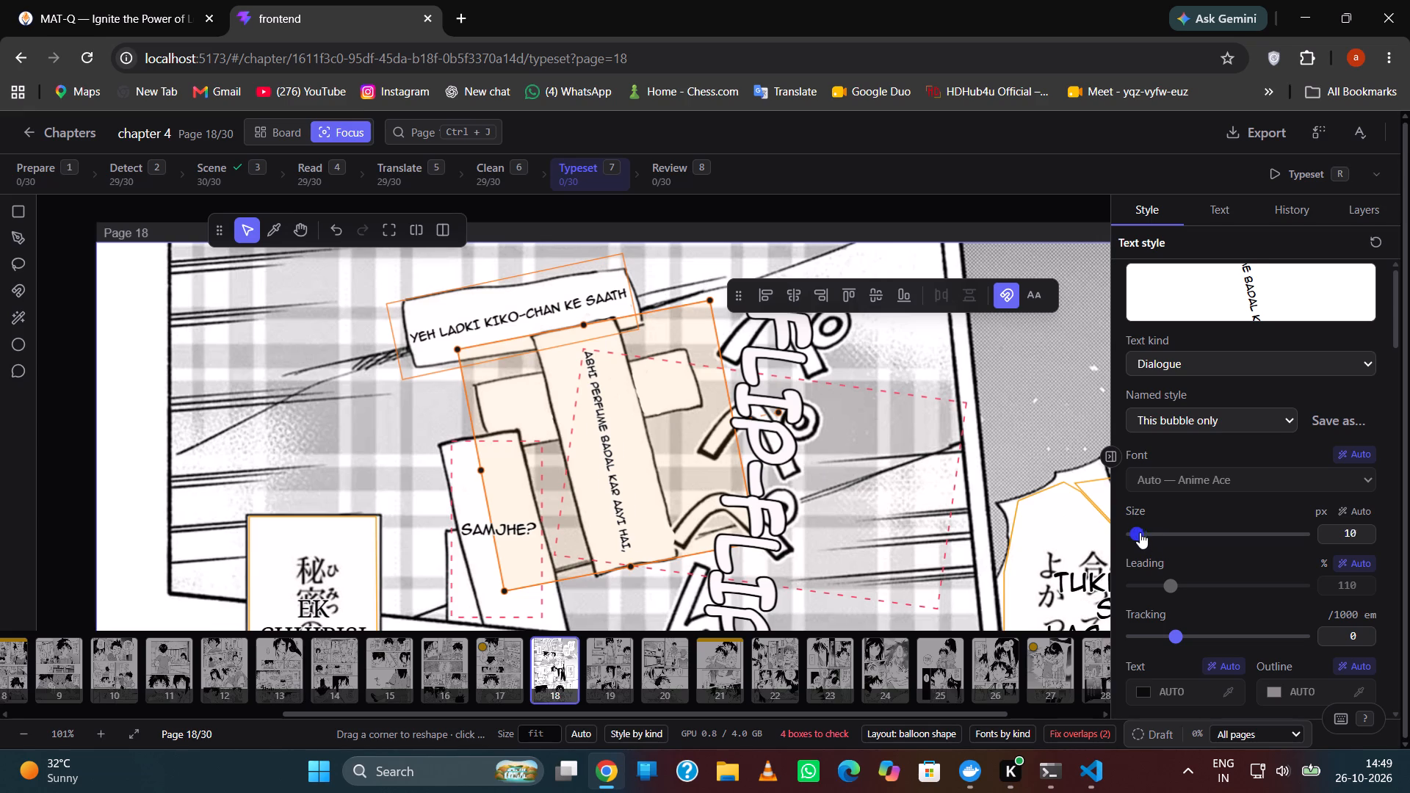
click(1140, 532)
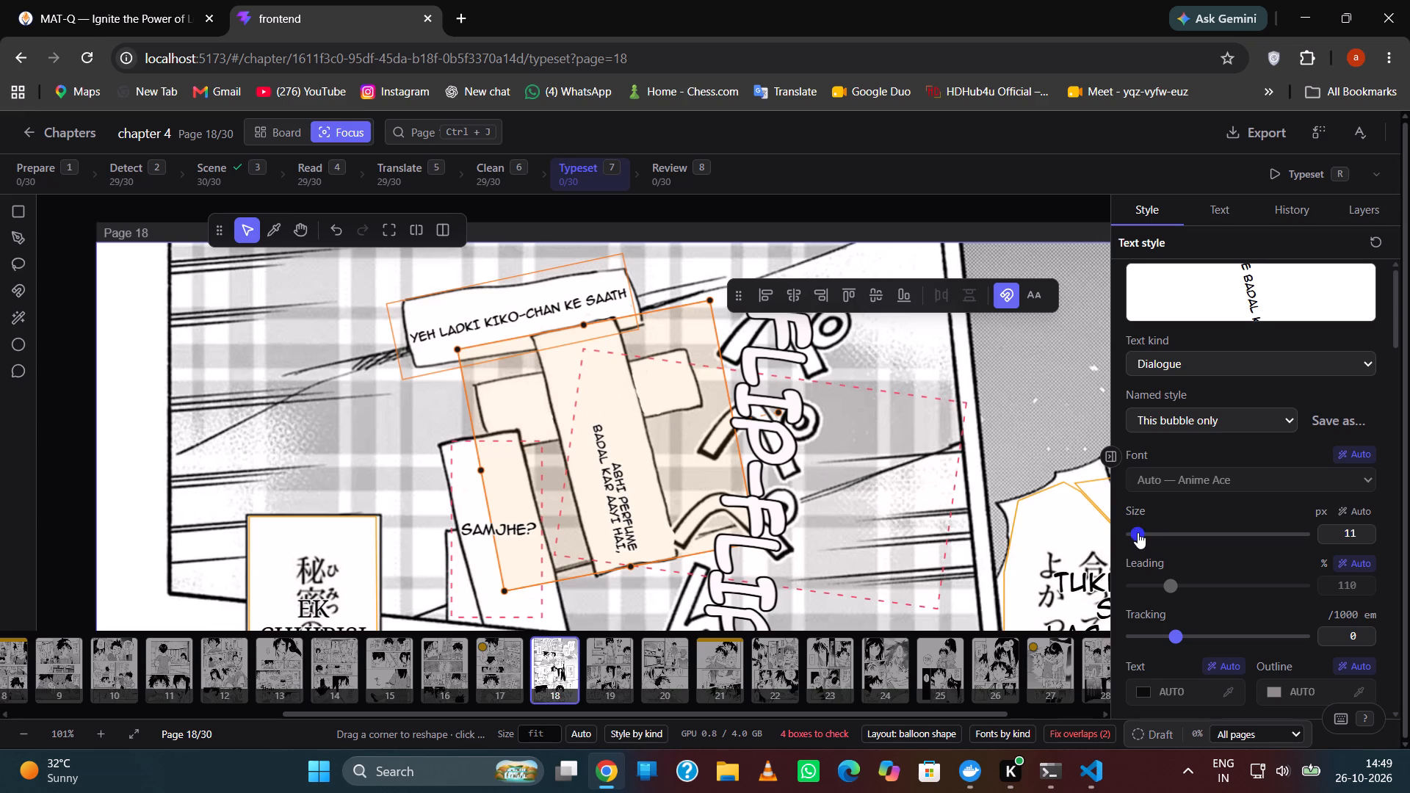
click(1141, 532)
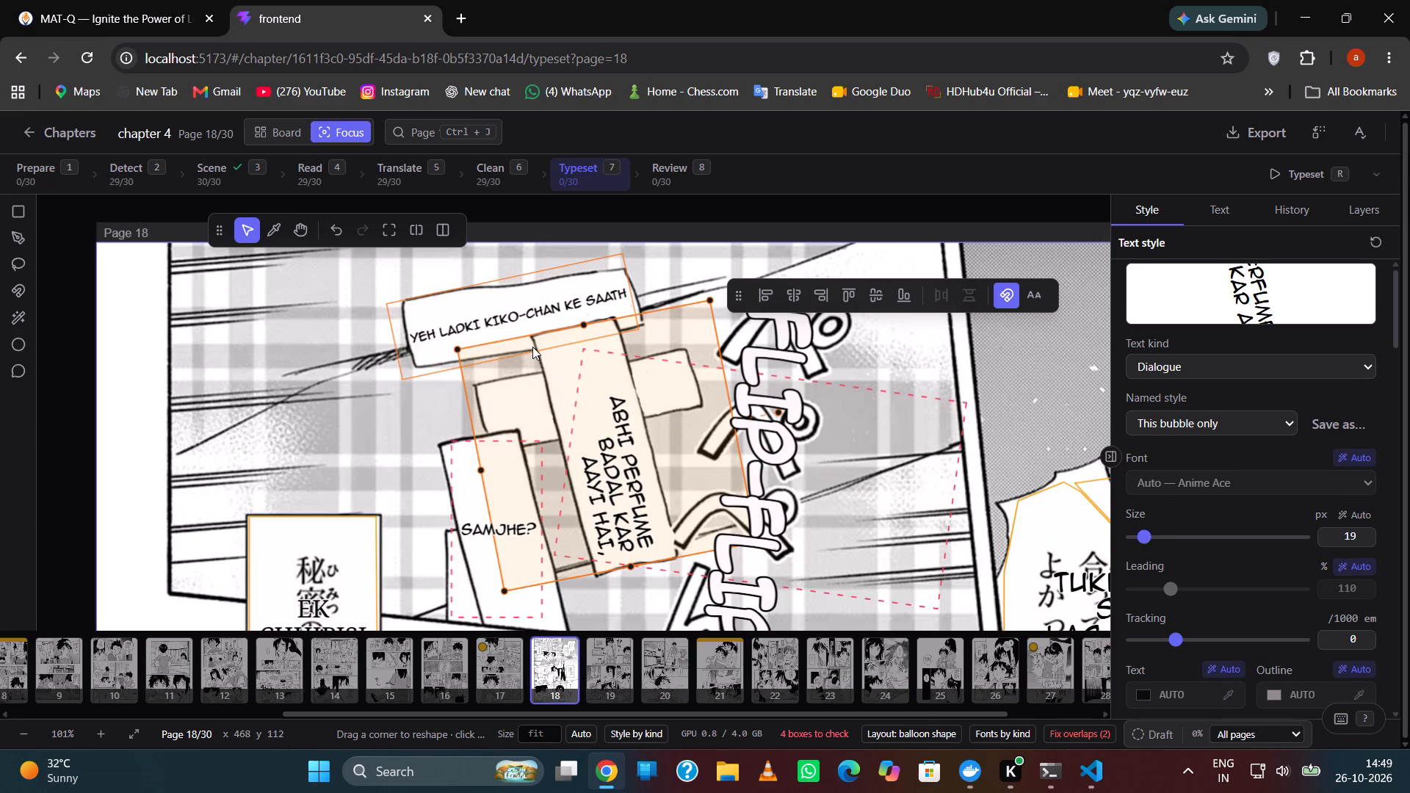
drag(582, 327, 582, 316)
drag(665, 430, 659, 420)
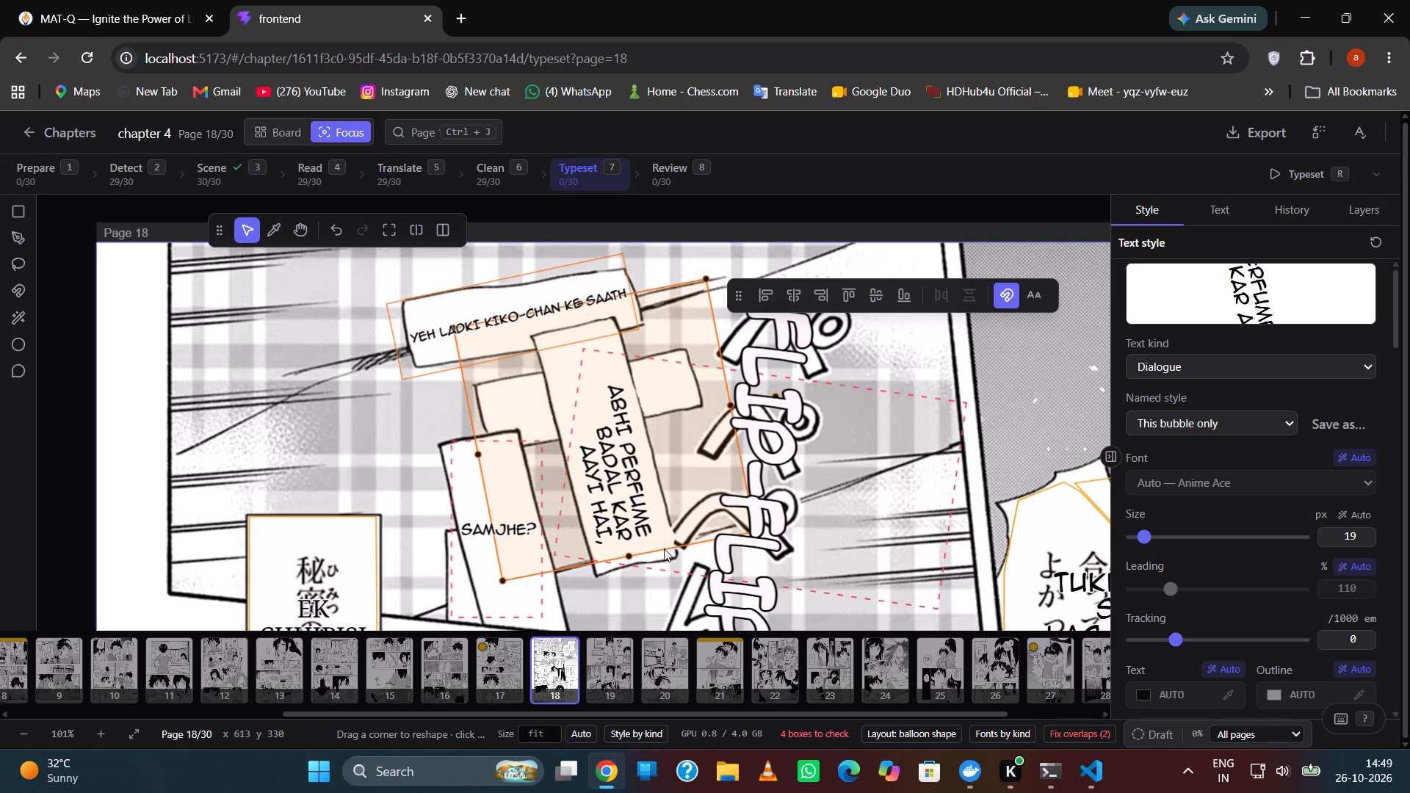
Extend the ABHI PERFUME text area's lower edge further down the strip and set its text size to 14 px.
drag(631, 554, 631, 564)
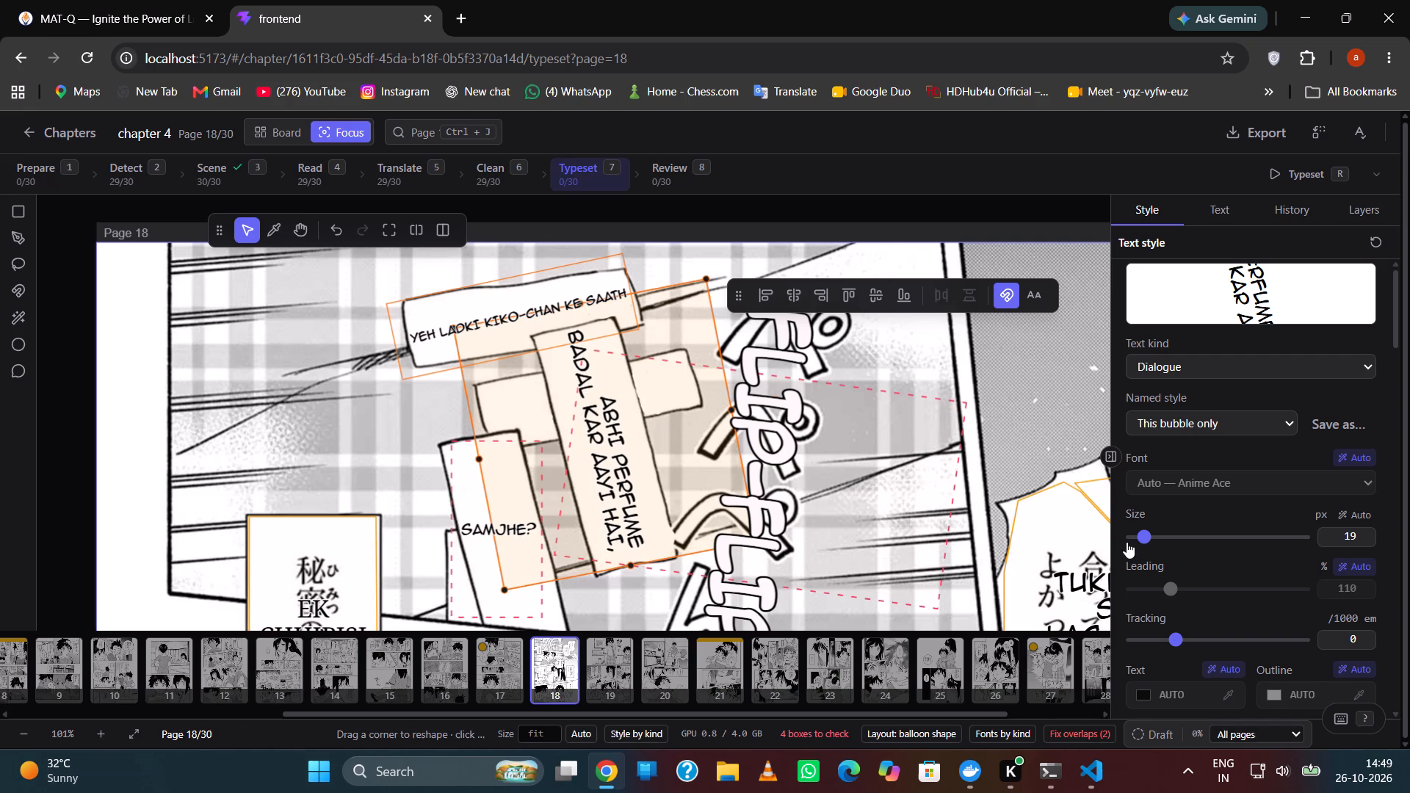
drag(629, 562, 643, 571)
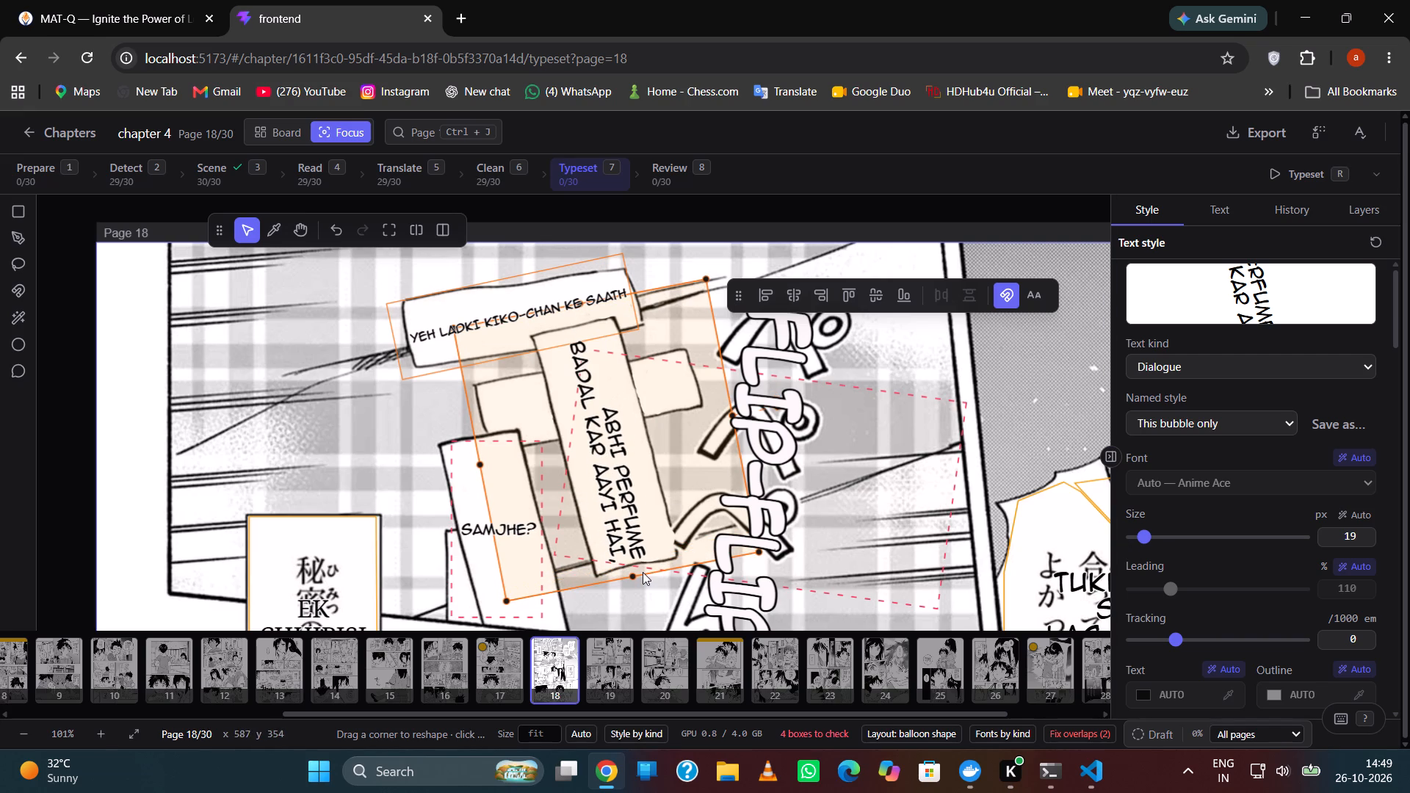
triple_click(1359, 540)
double_click(1359, 540)
click(1314, 554)
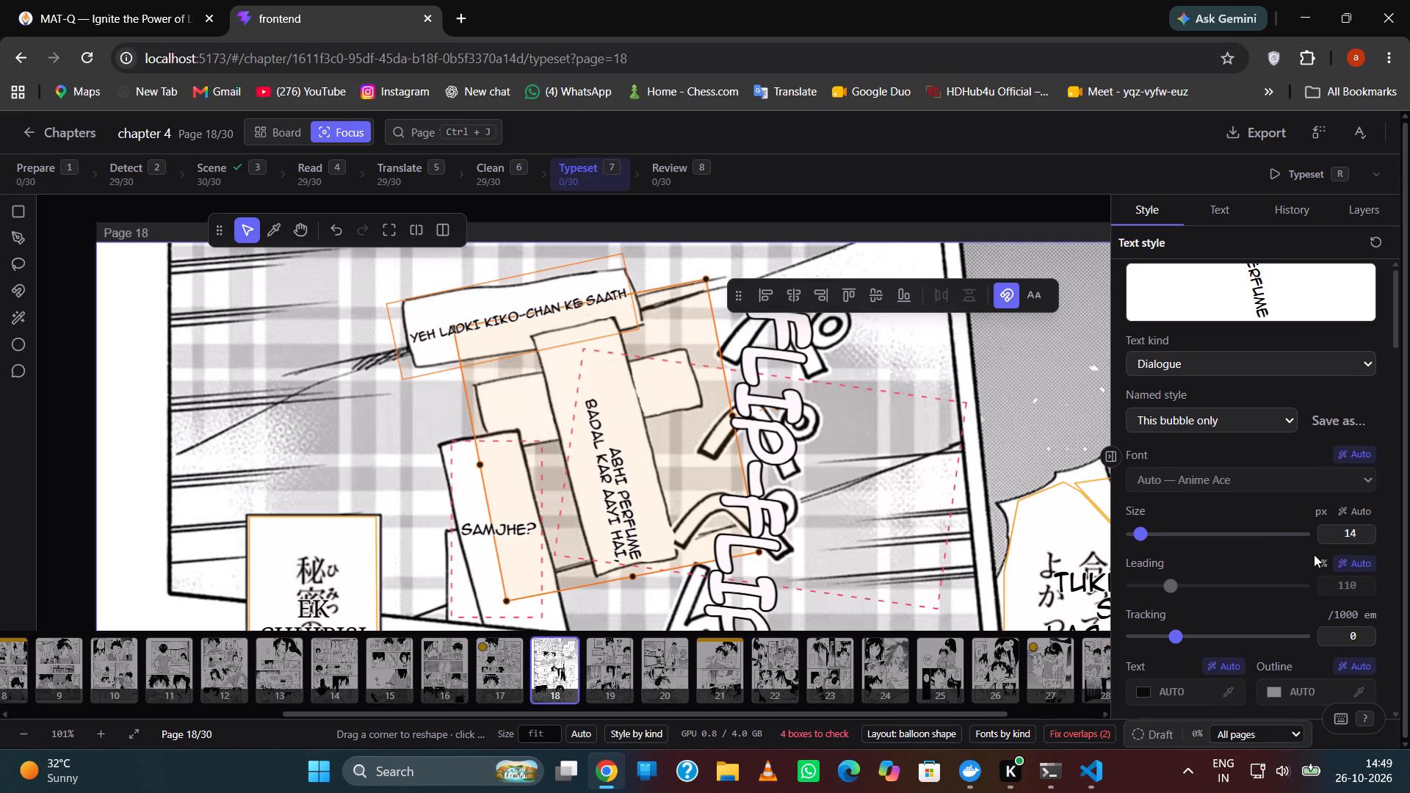
Move the ABHI PERFUME area and adjust its upper and lower edges to centre the lines within the tilted strip.
drag(681, 488, 668, 454)
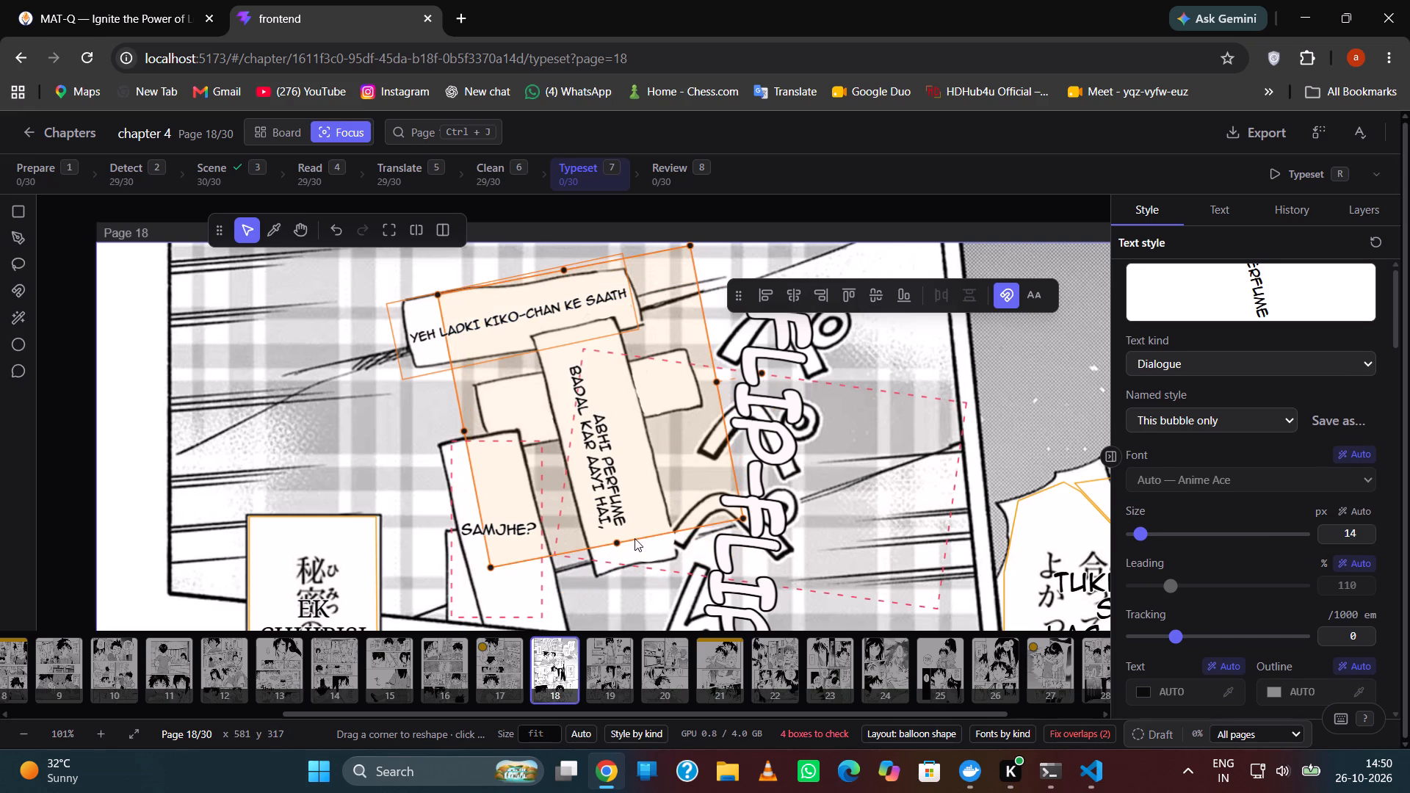
drag(623, 543, 639, 570)
drag(639, 494, 654, 460)
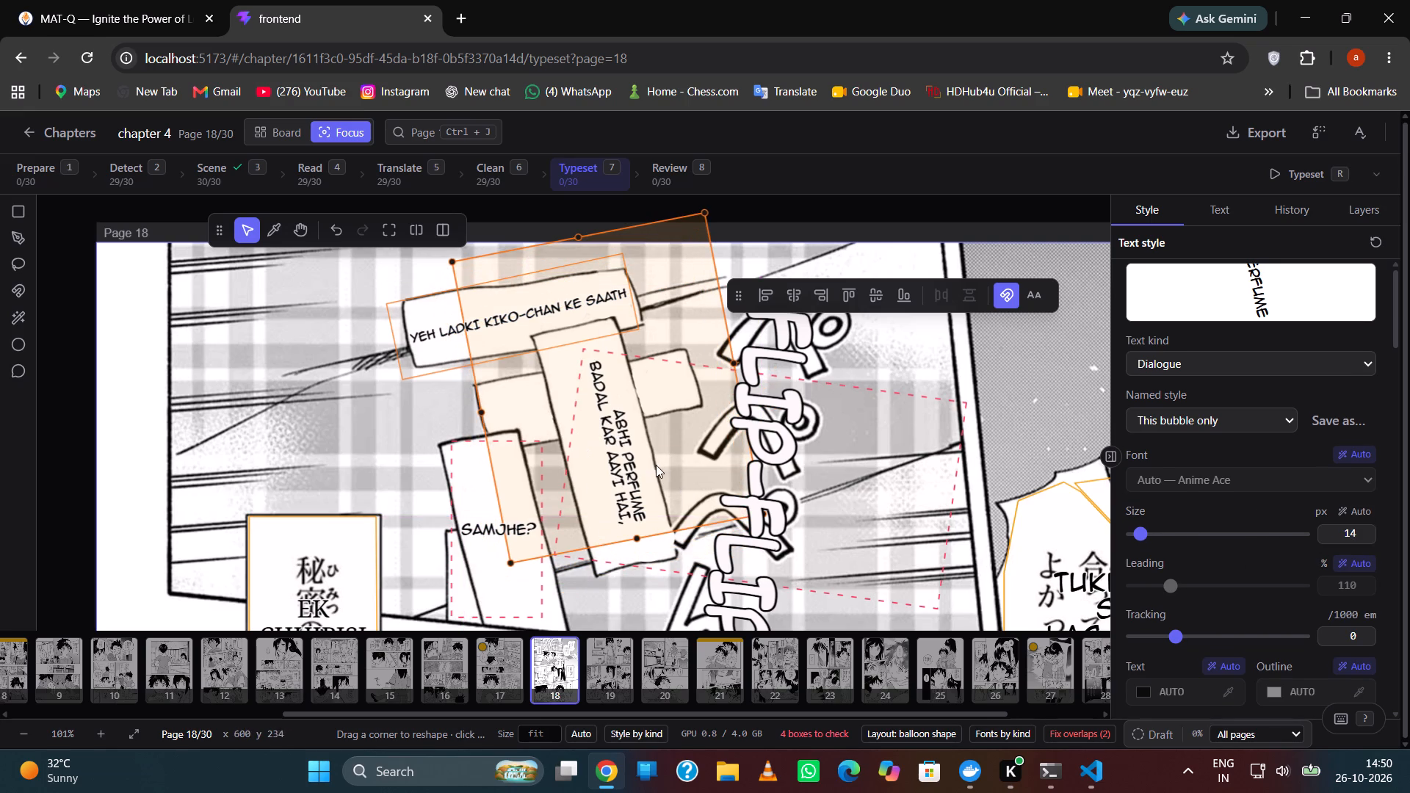
drag(657, 477, 654, 499)
drag(578, 261, 594, 352)
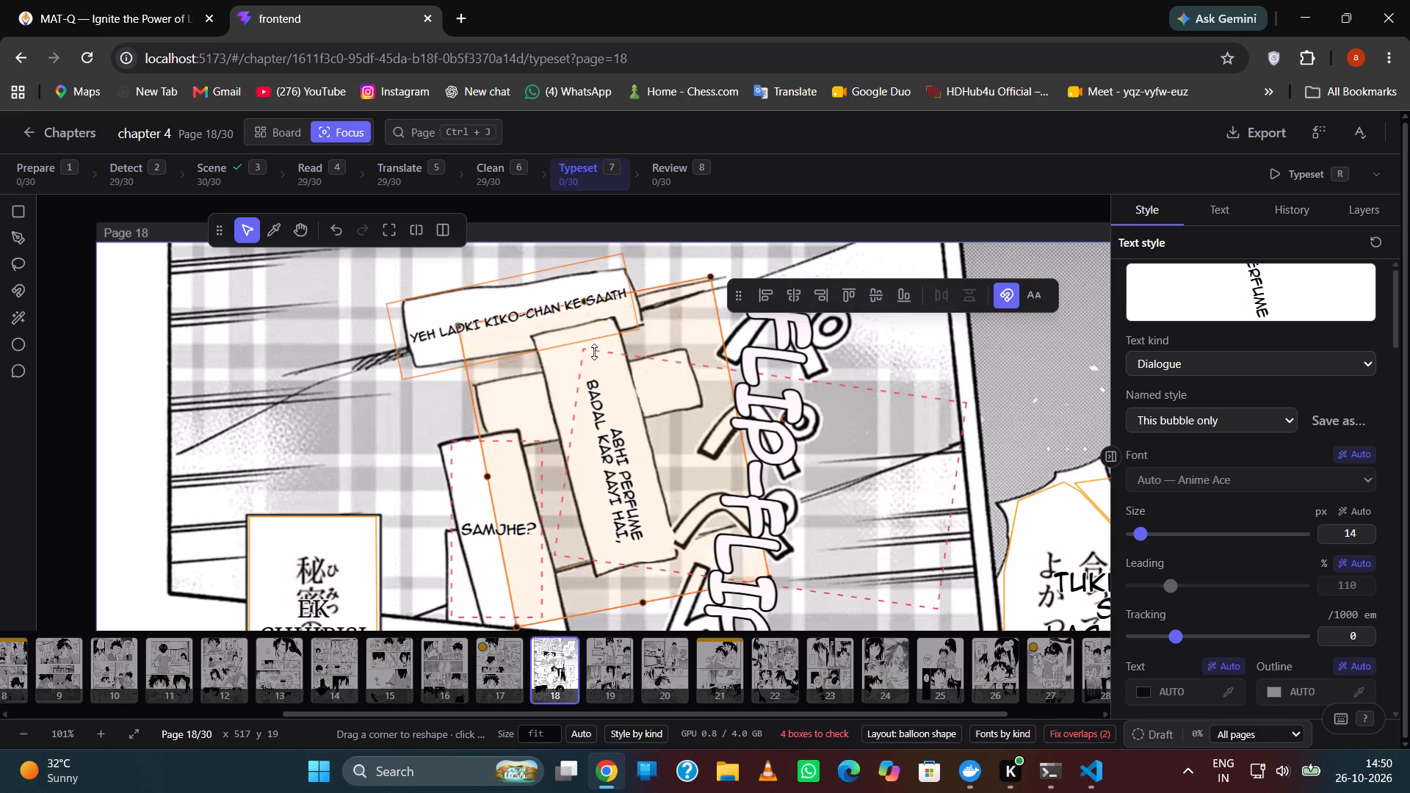
drag(643, 411, 637, 399)
drag(623, 540, 627, 558)
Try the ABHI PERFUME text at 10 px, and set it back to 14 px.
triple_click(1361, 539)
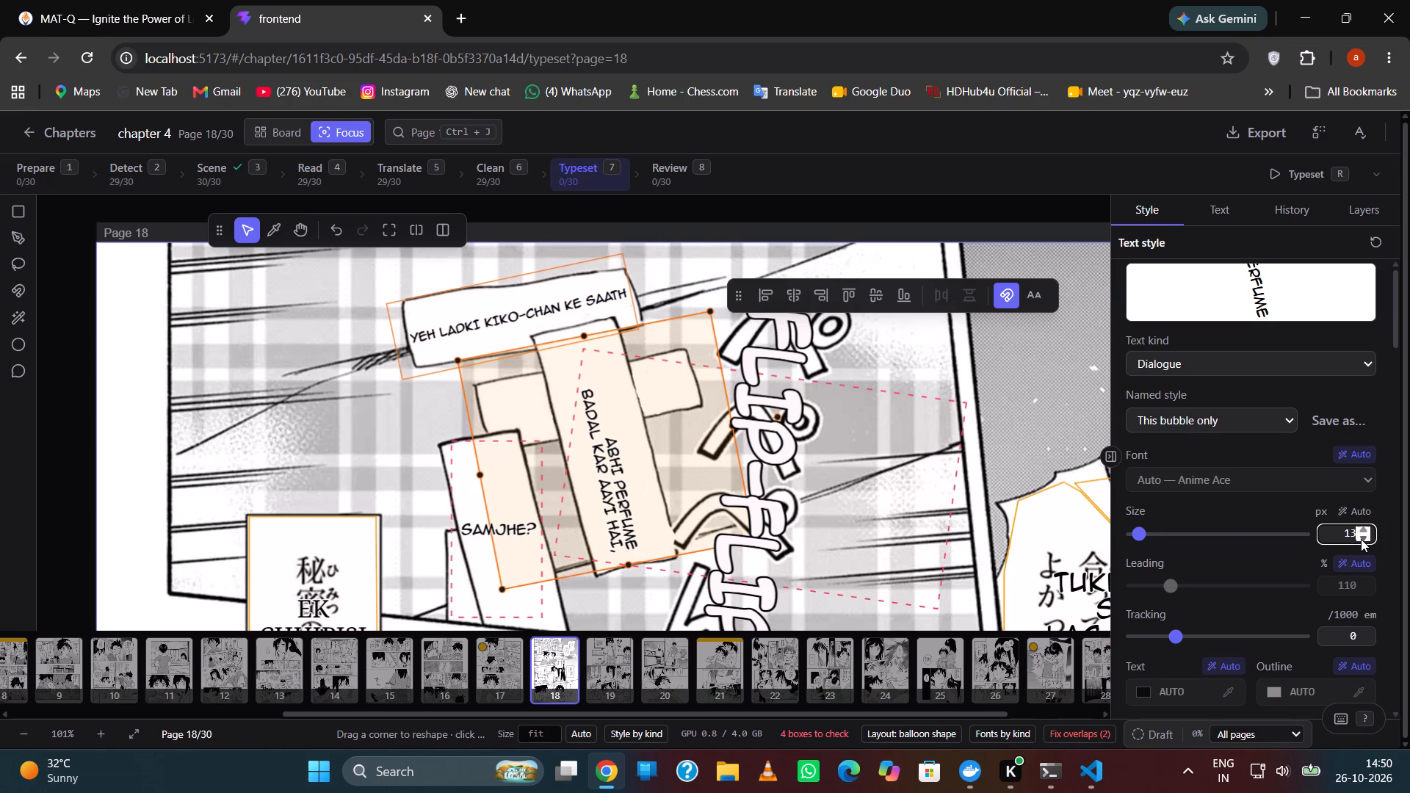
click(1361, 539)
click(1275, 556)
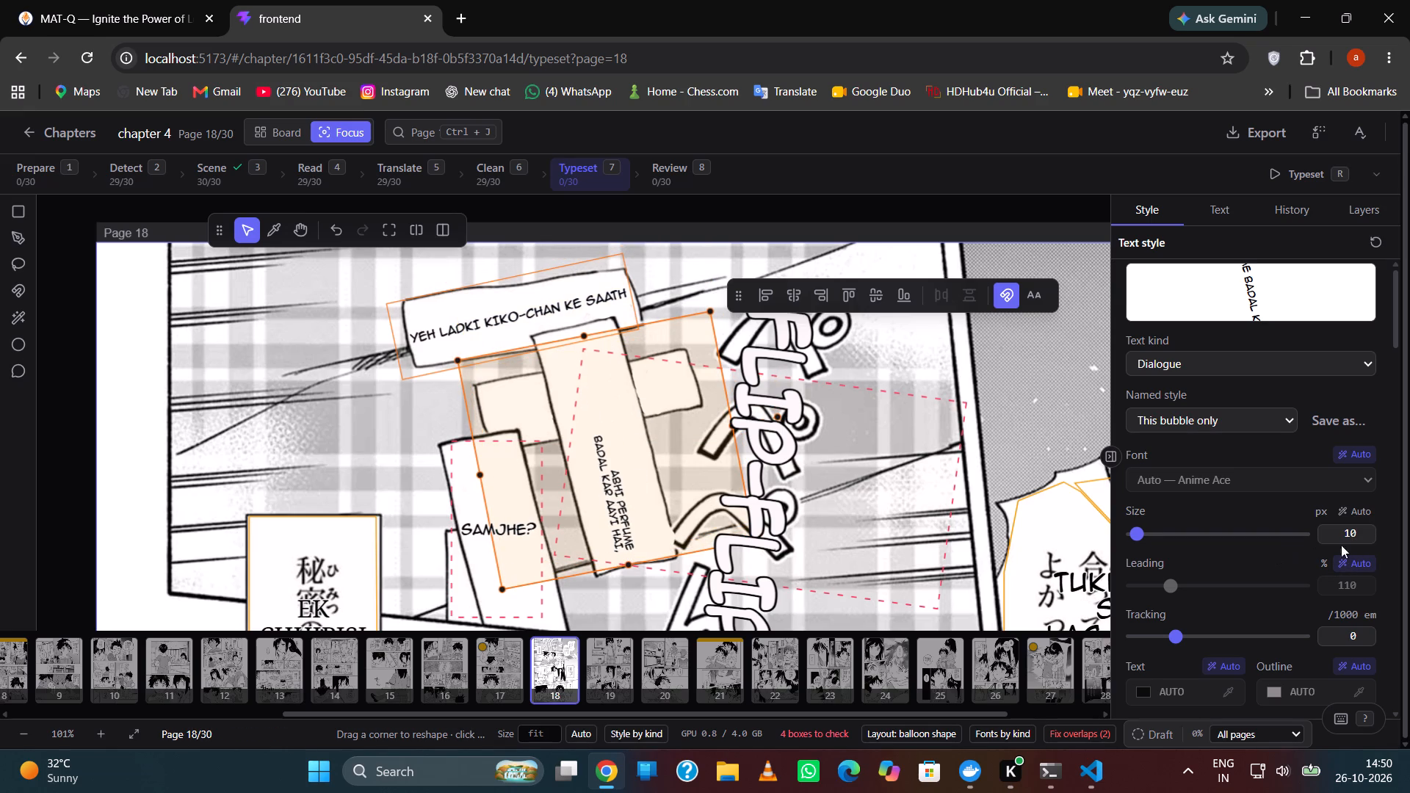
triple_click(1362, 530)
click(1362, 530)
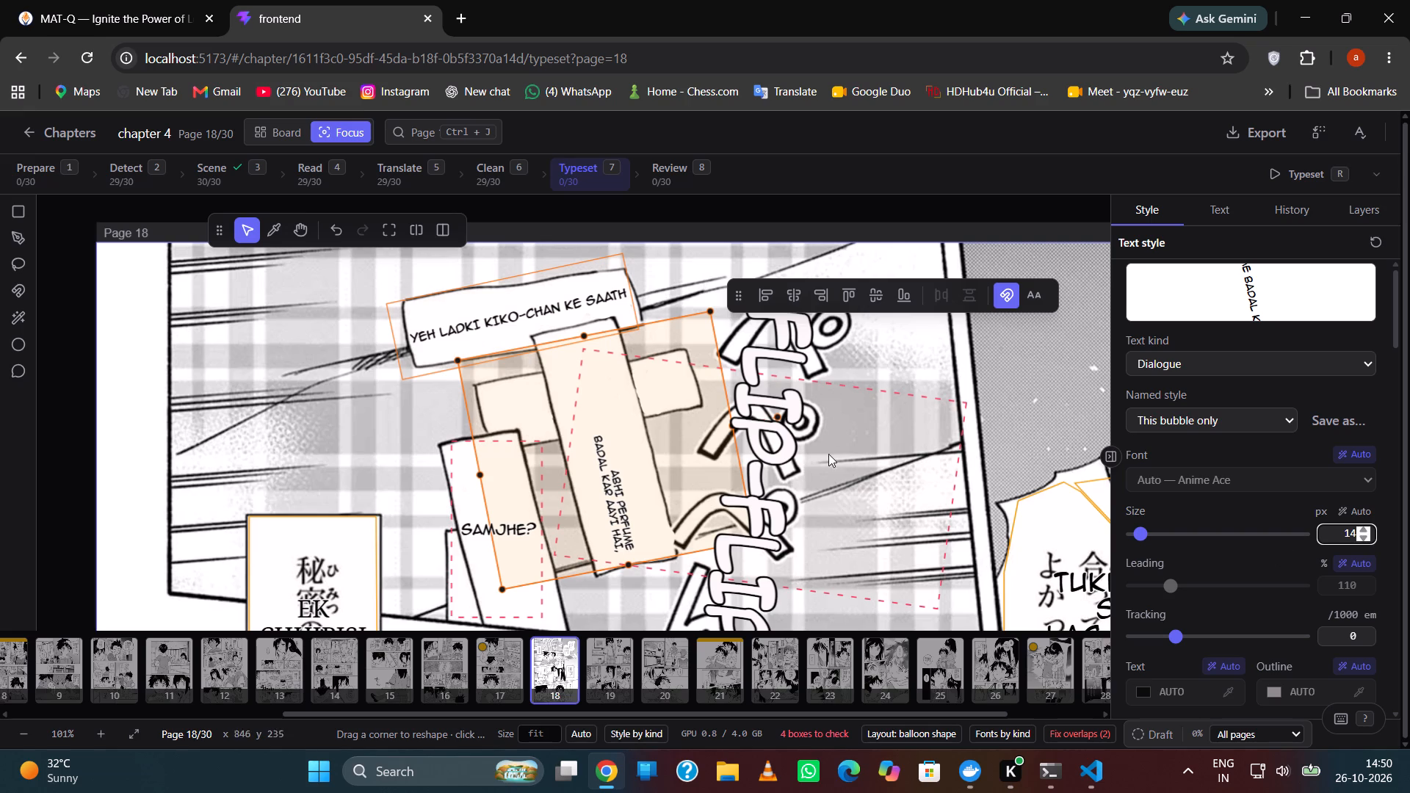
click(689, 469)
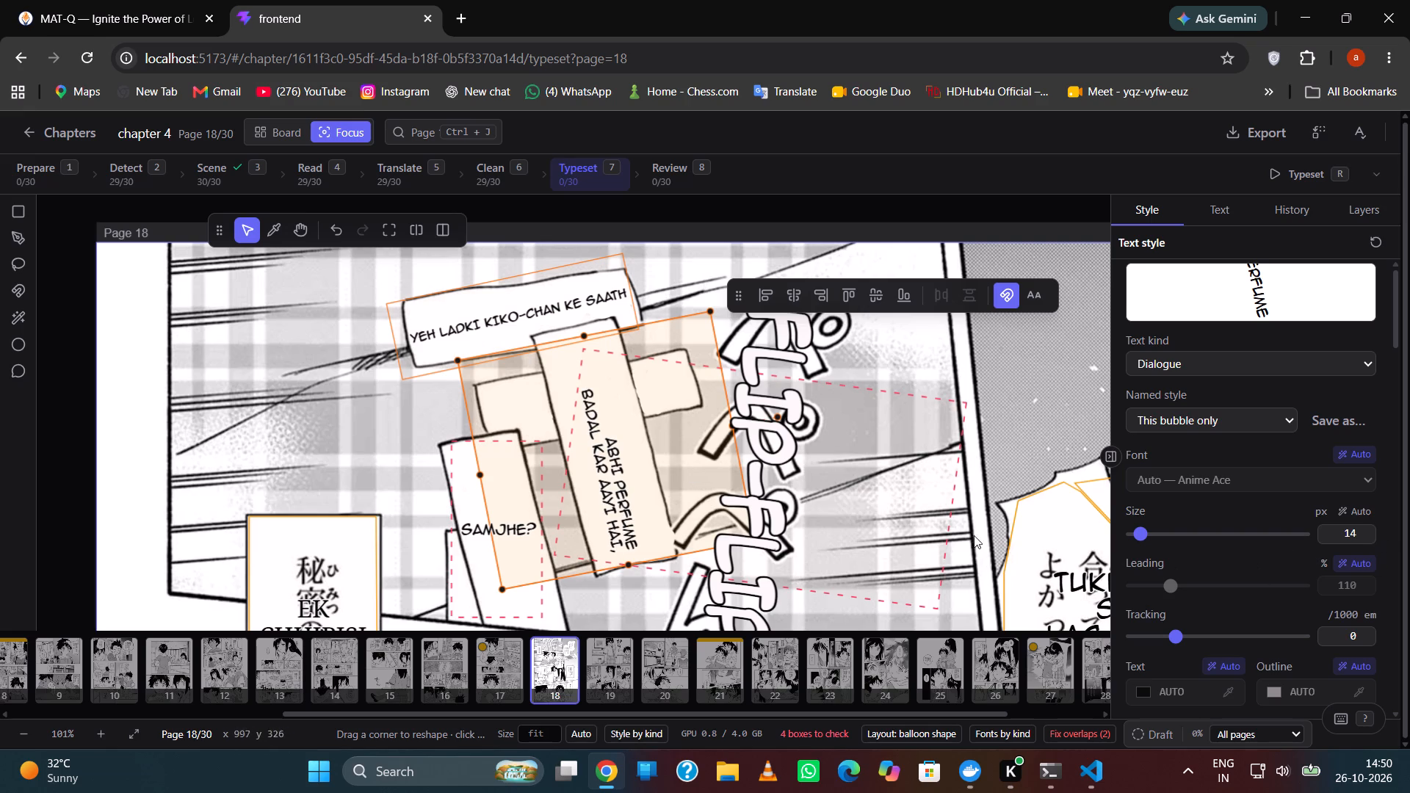
drag(623, 569, 648, 619)
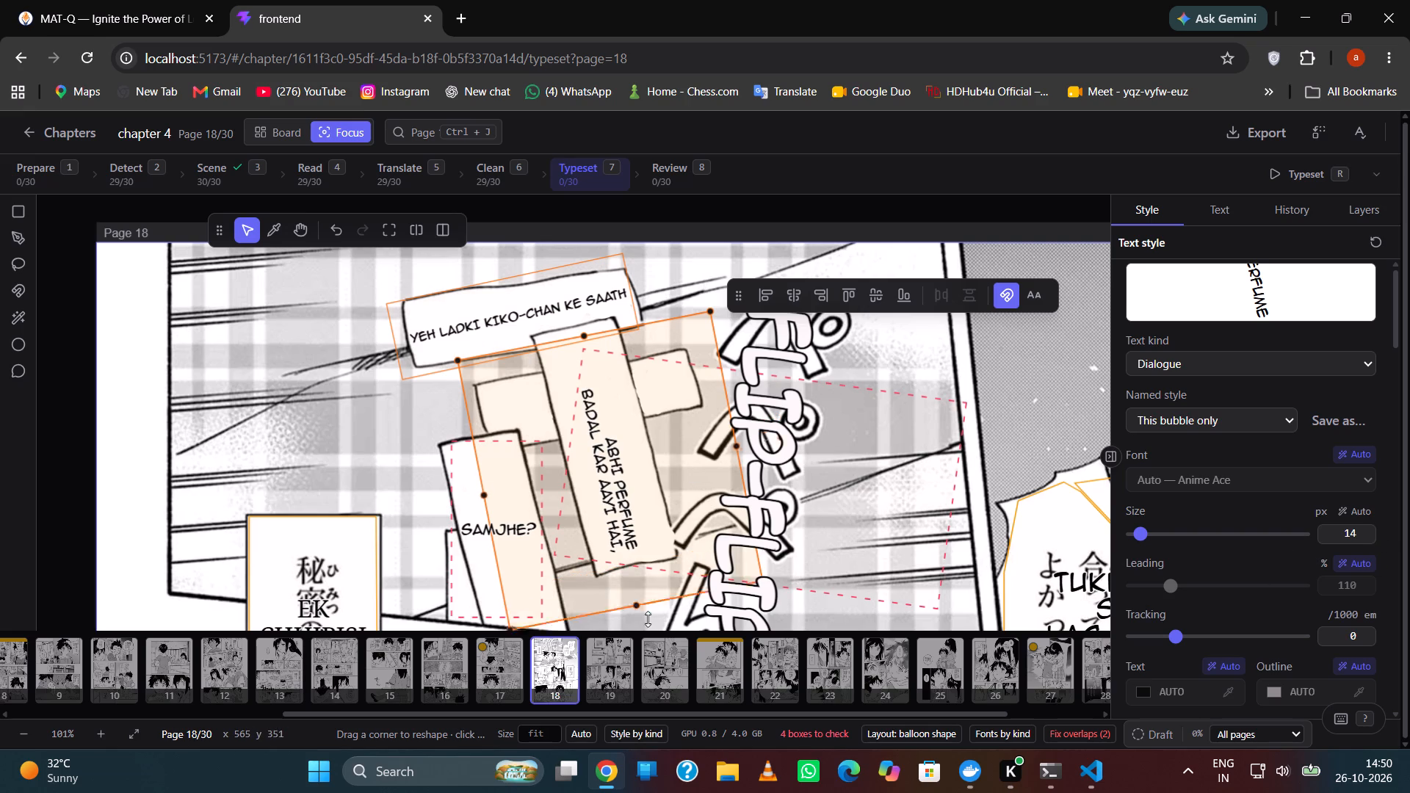
drag(648, 619, 650, 623)
drag(641, 576, 614, 512)
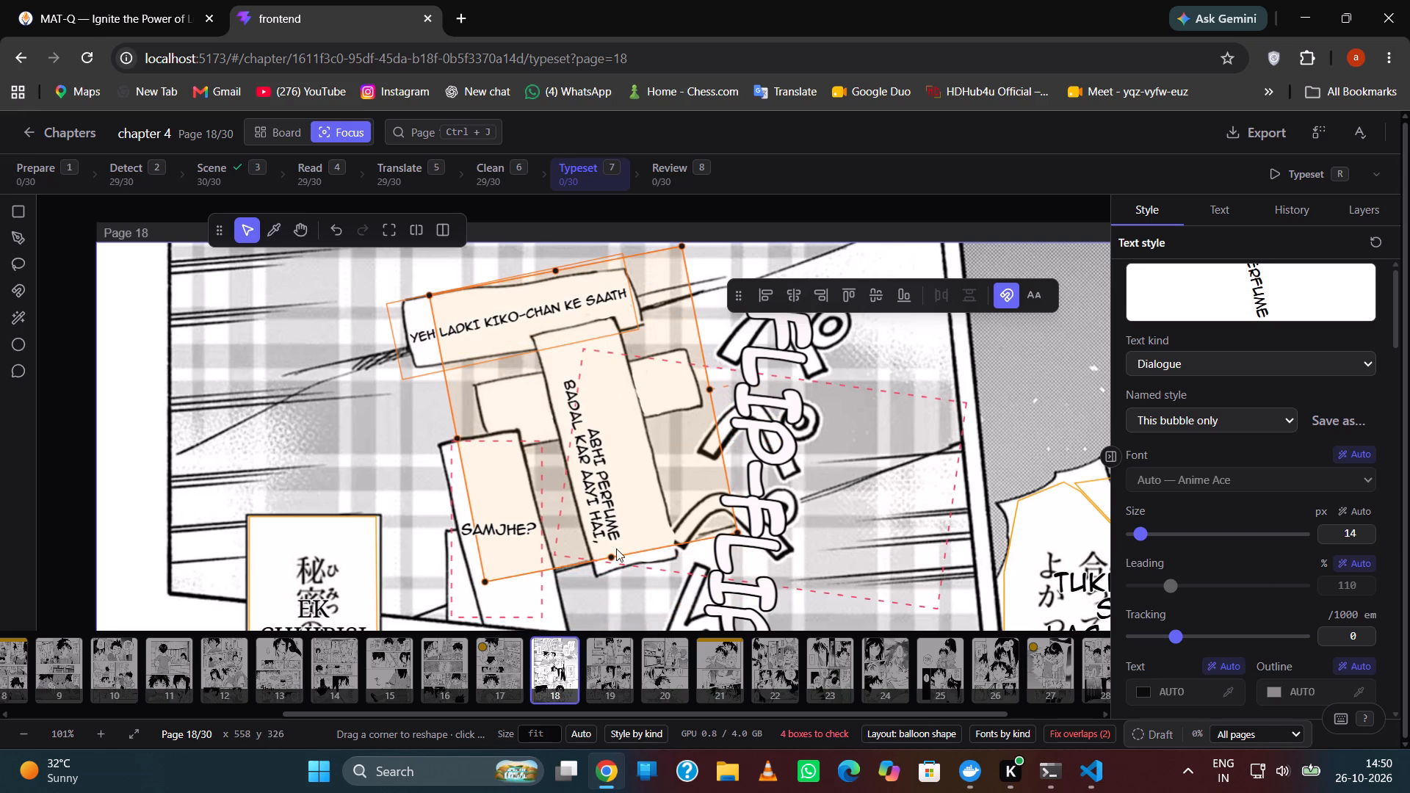
drag(616, 548, 625, 561)
drag(621, 493, 629, 465)
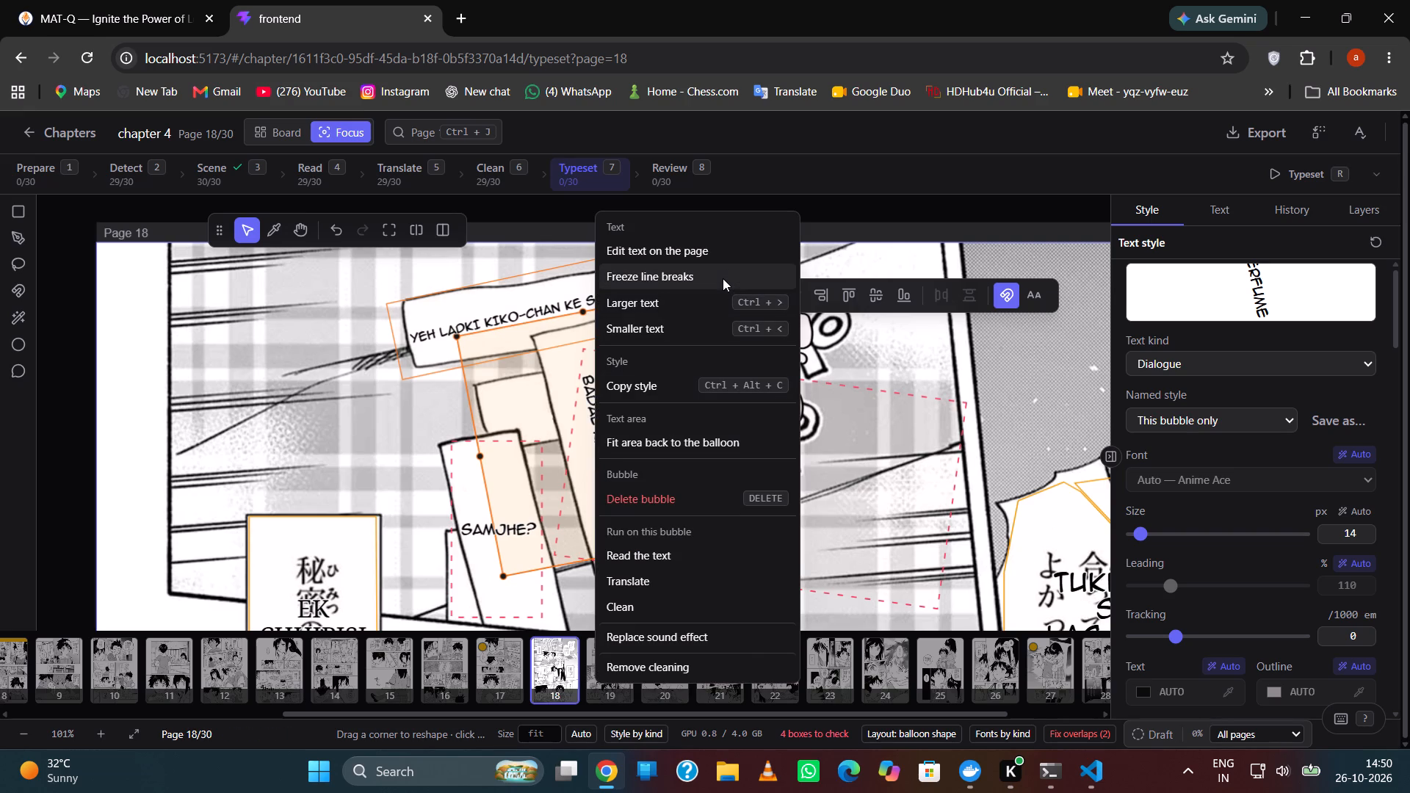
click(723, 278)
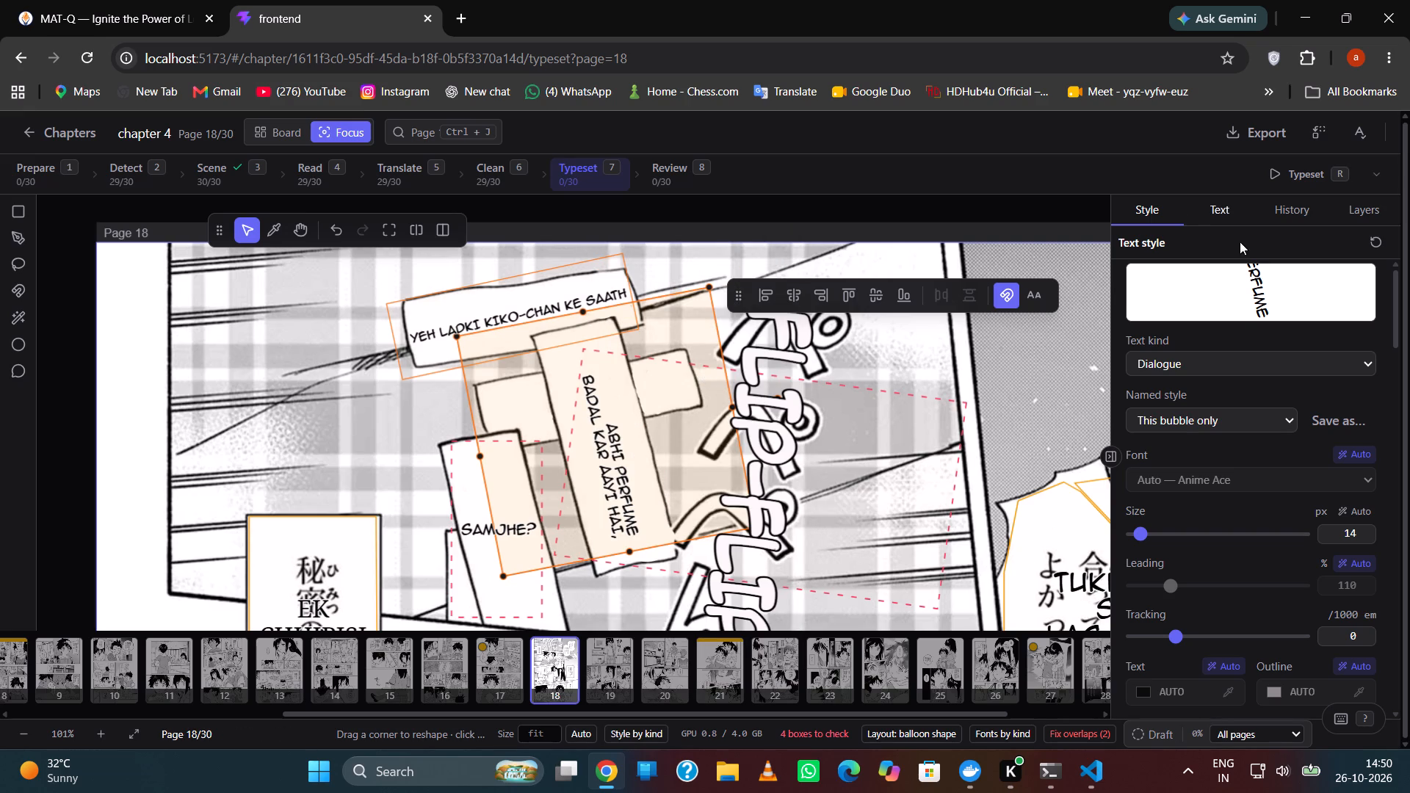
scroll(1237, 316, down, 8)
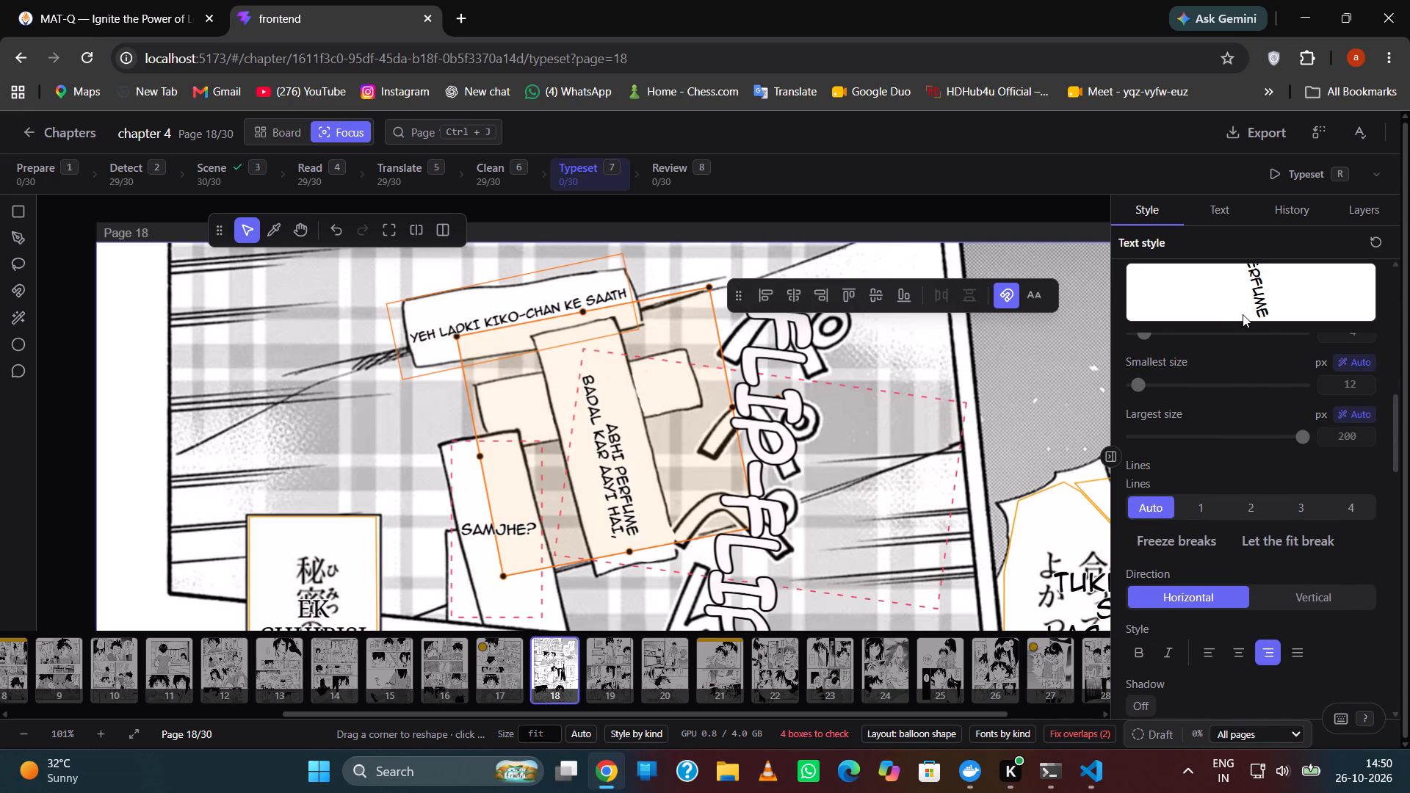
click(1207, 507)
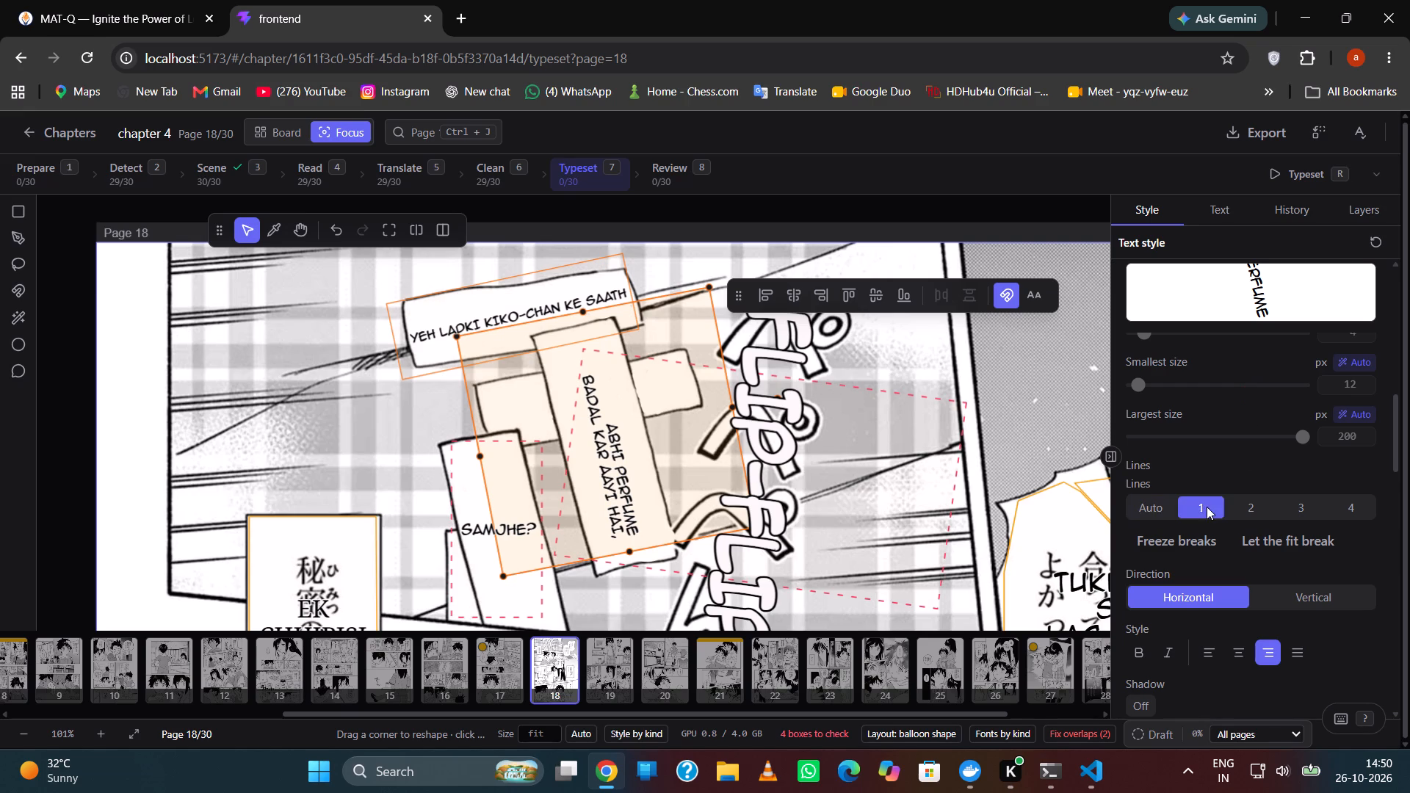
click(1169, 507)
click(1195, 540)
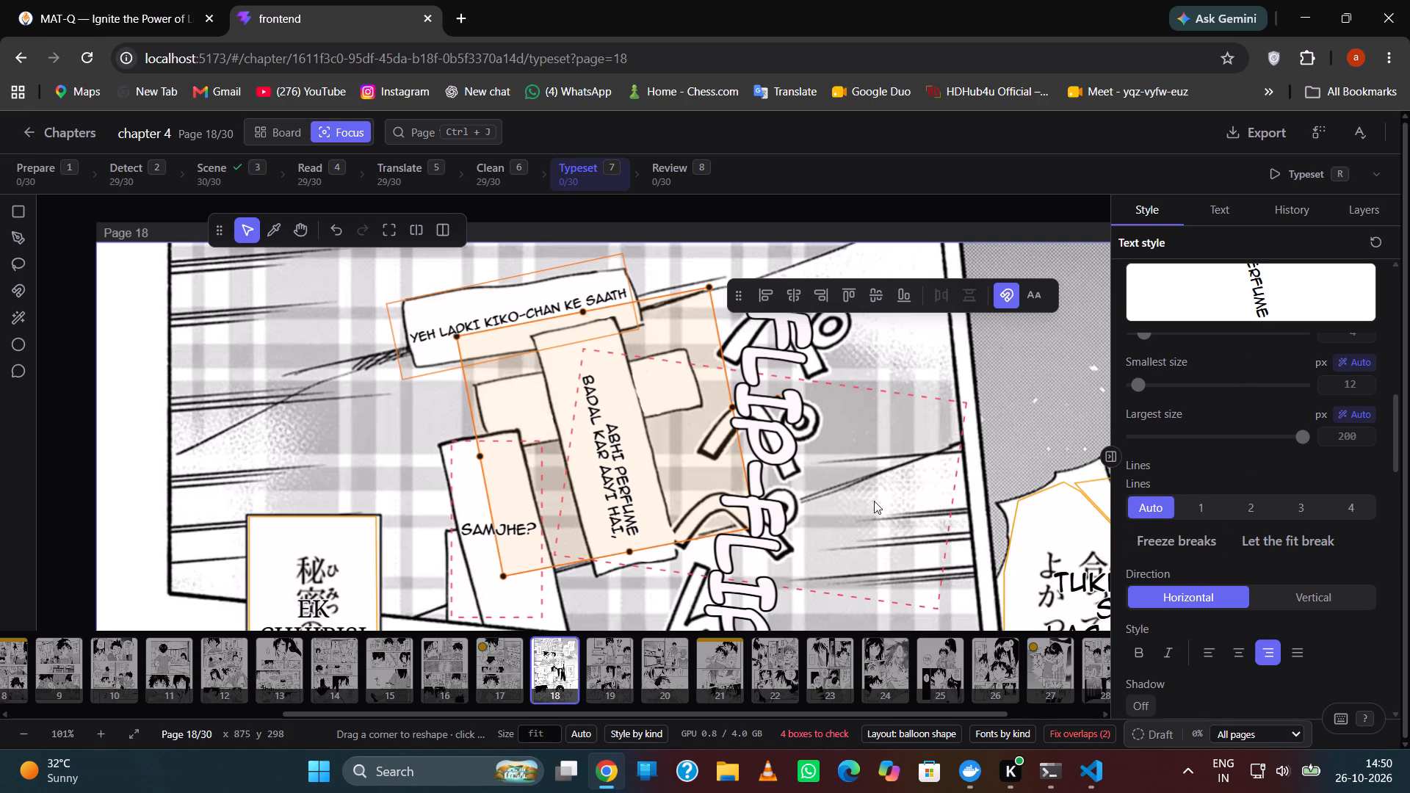
Extend the ABHI PERFUME area's lower edge slightly and let the fit break its lines.
click(646, 468)
drag(632, 546, 631, 559)
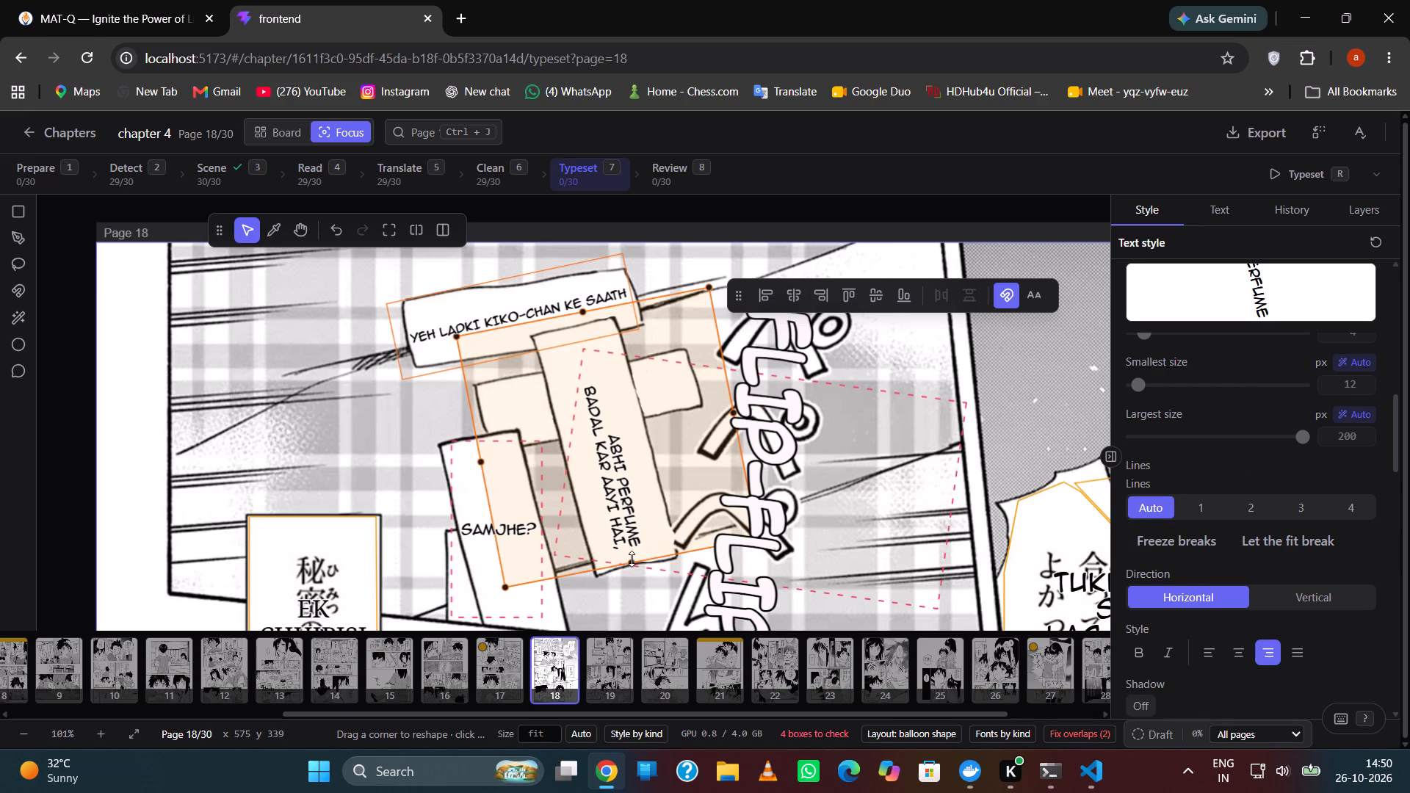
right_click(634, 509)
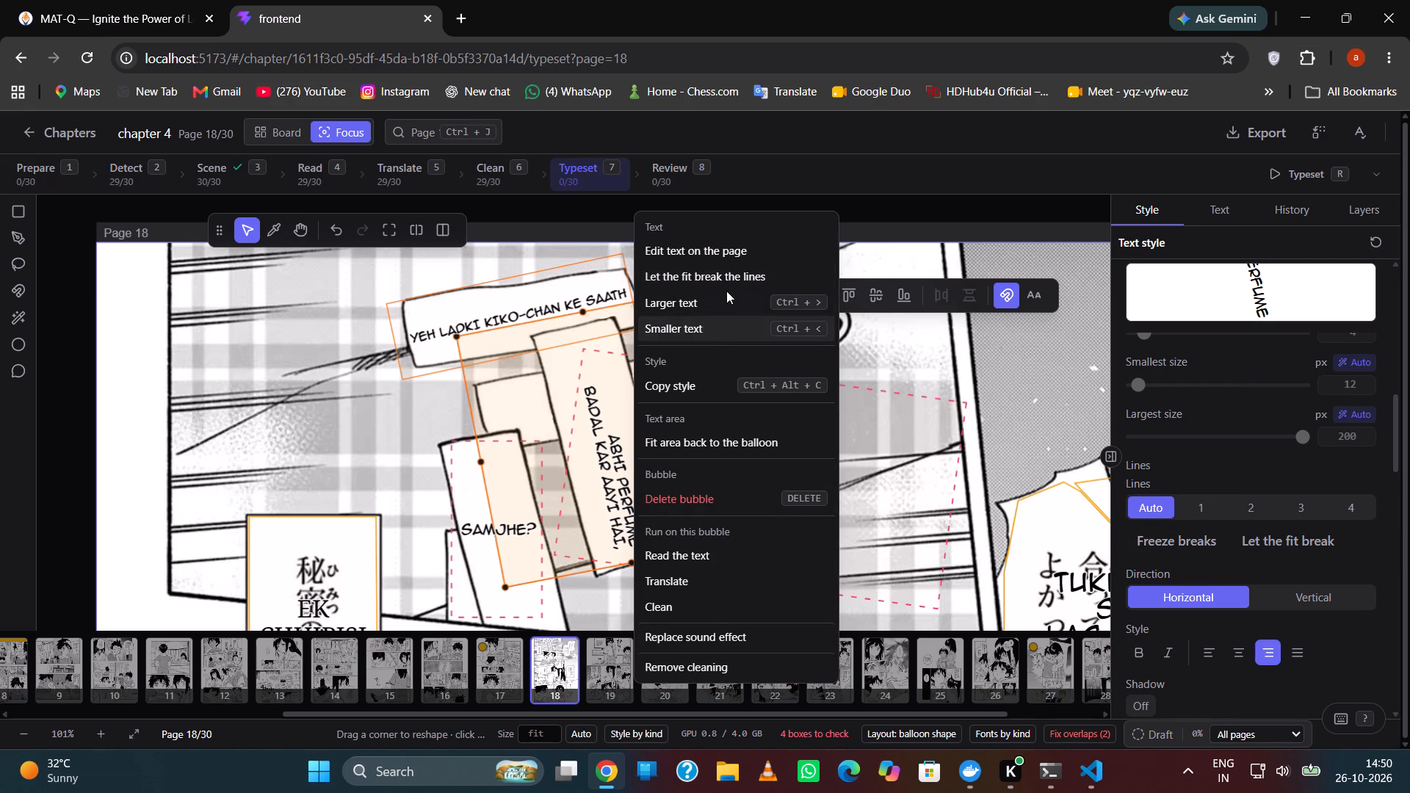
click(563, 413)
right_click(623, 459)
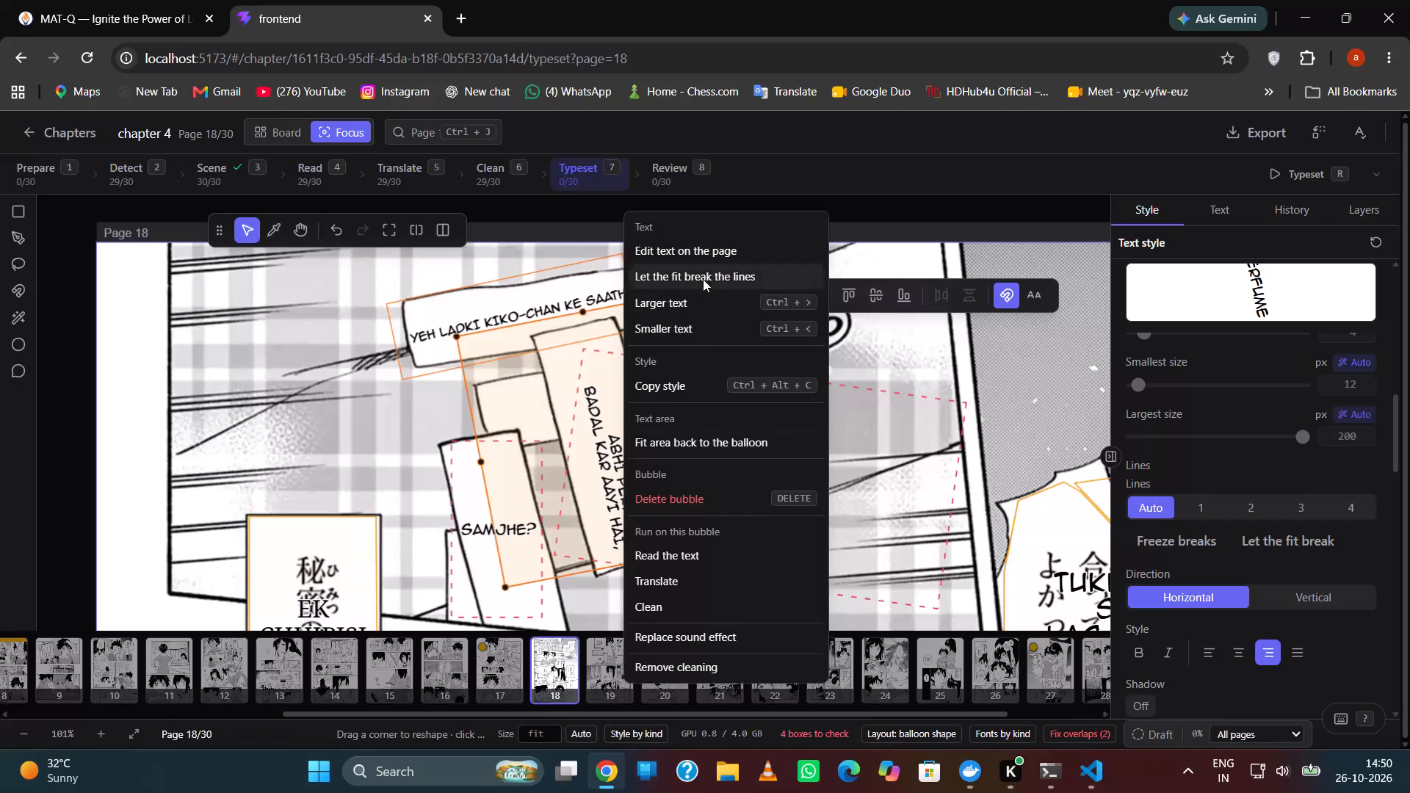
click(706, 275)
click(629, 439)
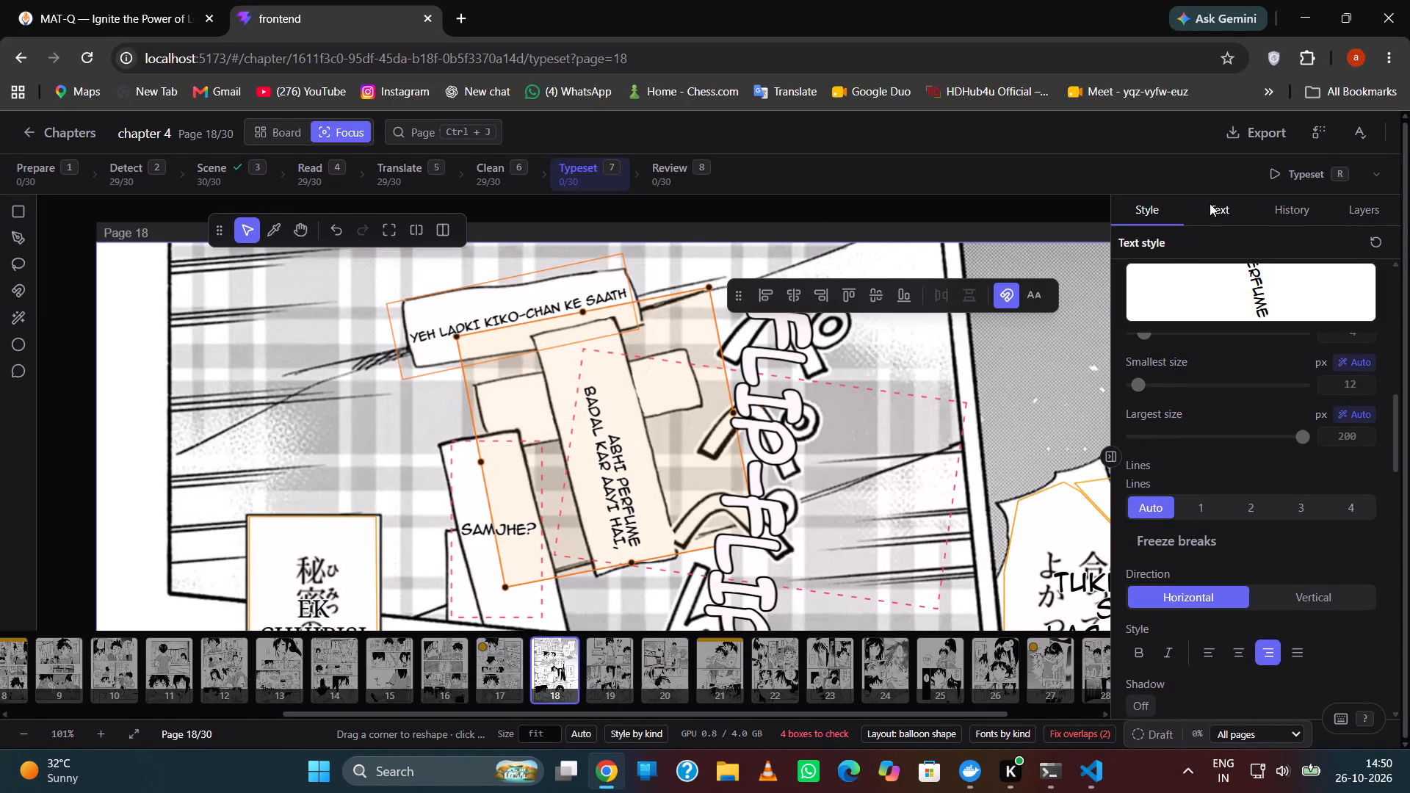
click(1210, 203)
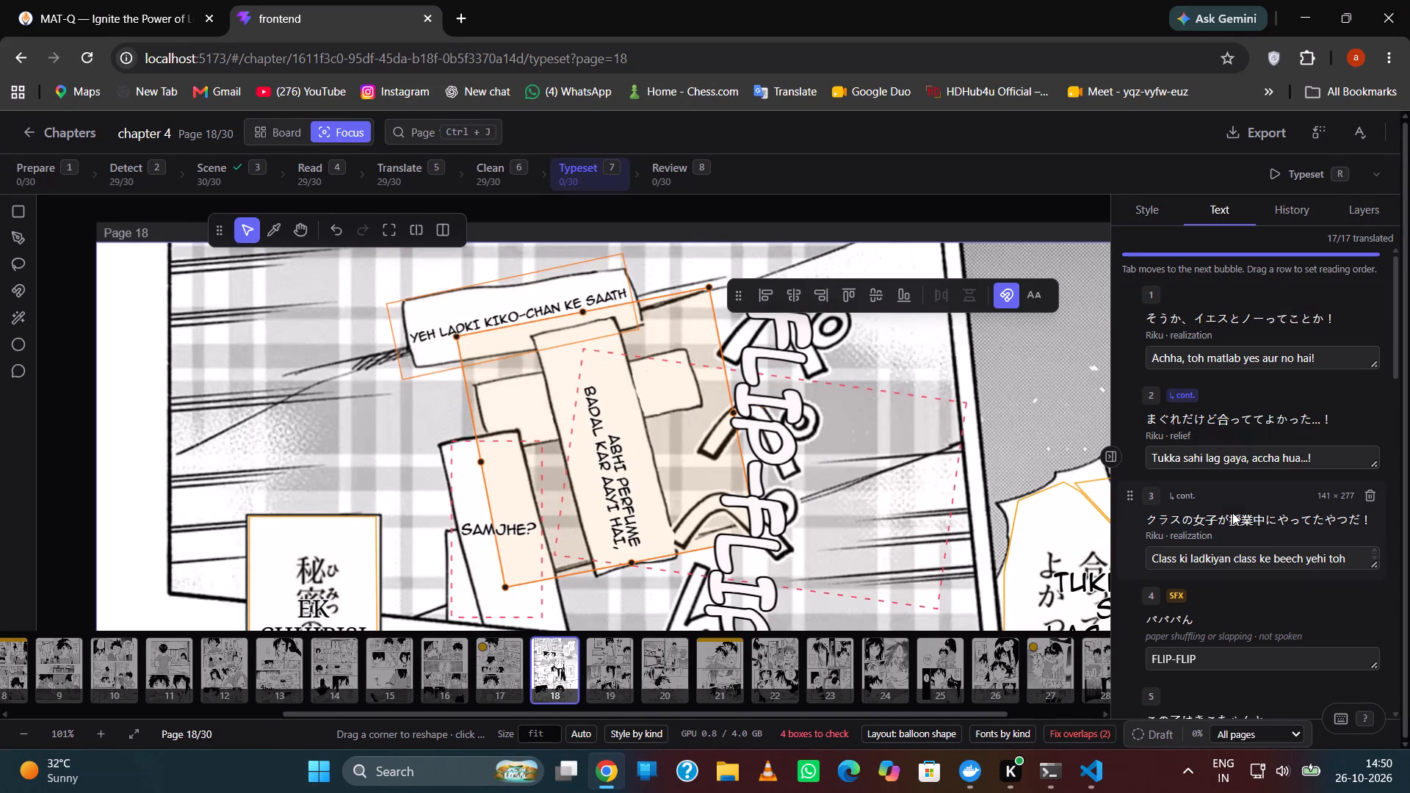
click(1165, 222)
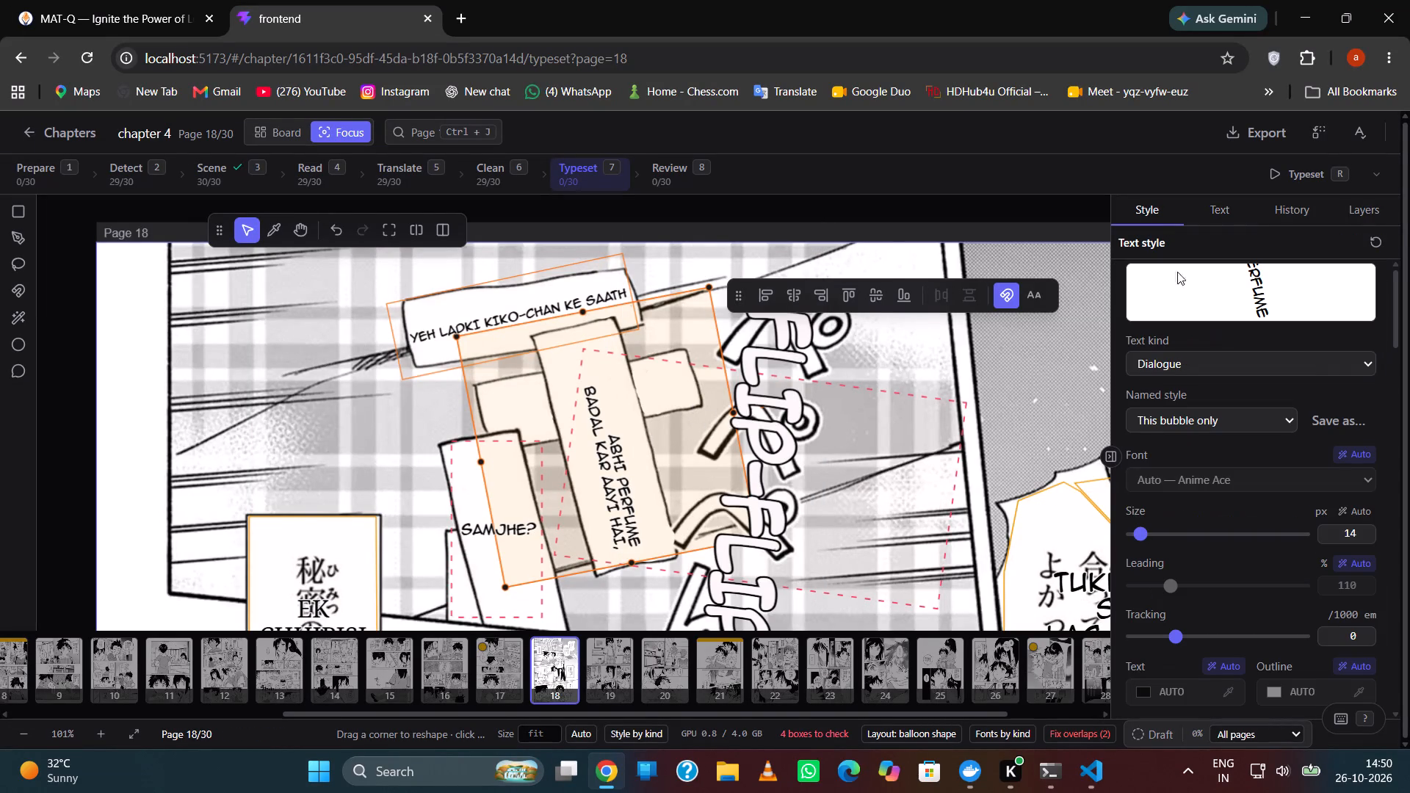
Enlarge the ABHI PERFUME text slightly and shift its area a little upward along the strip.
triple_click(1364, 527)
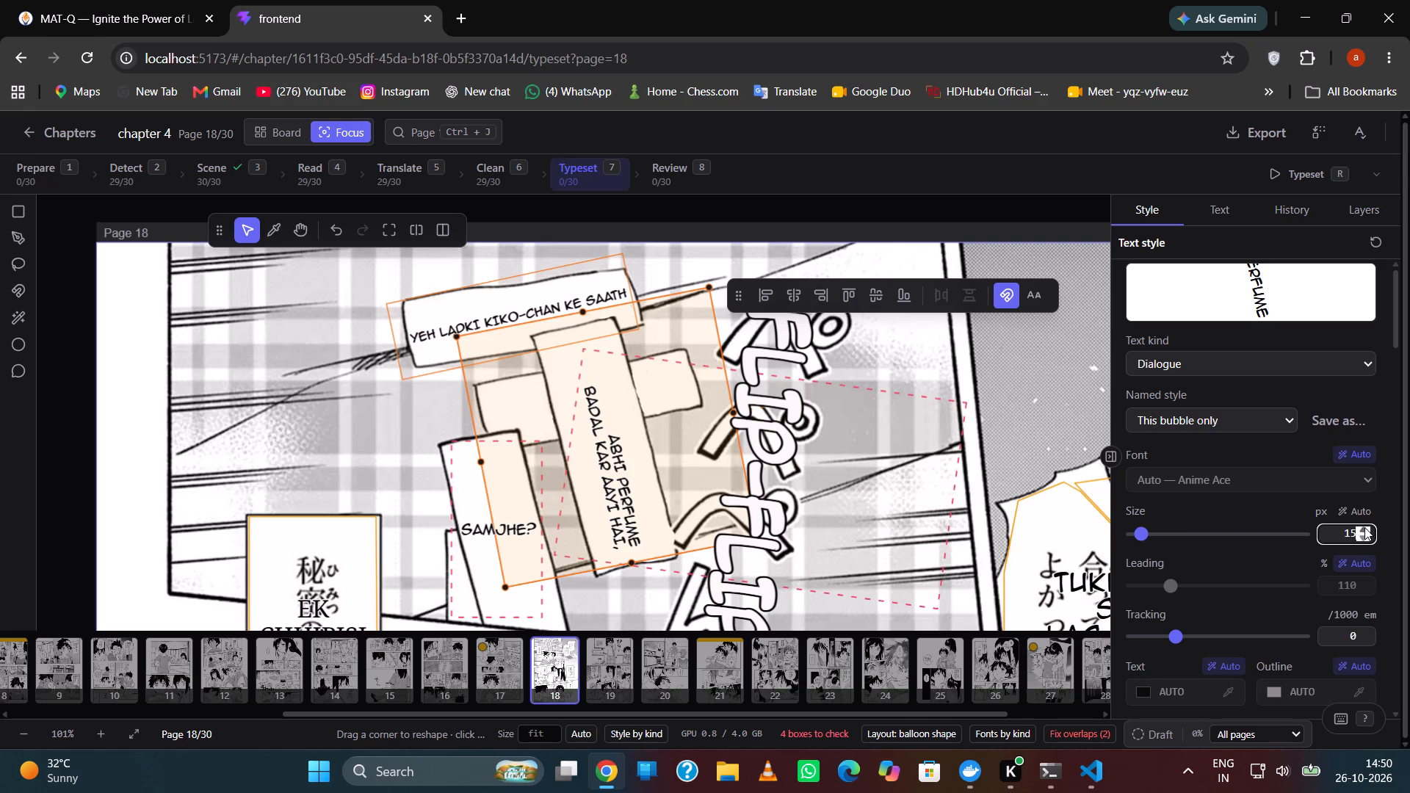
drag(735, 478, 728, 468)
Deselect the text and switch between the original and cleaned artwork to check the lettering on the strips.
click(811, 481)
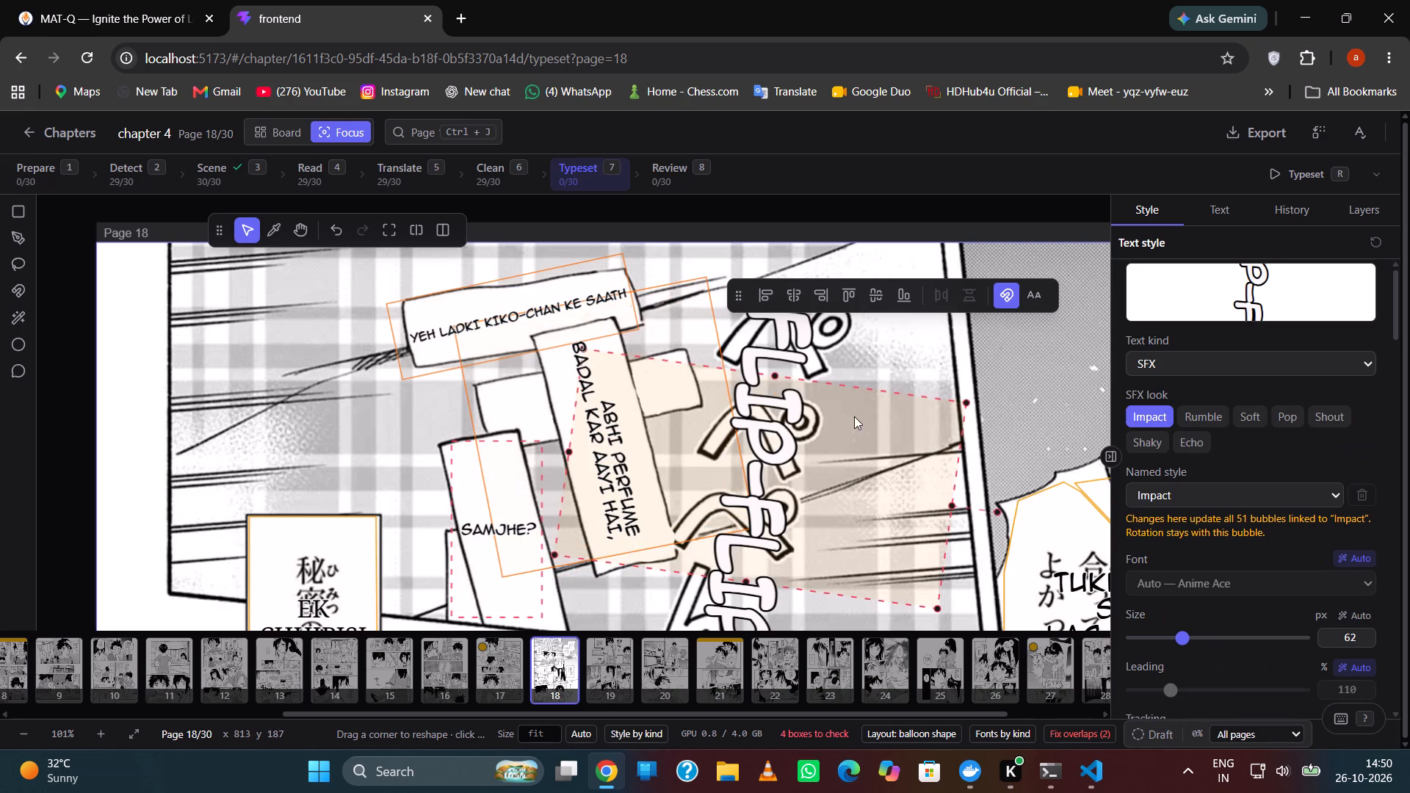
click(897, 375)
scroll(897, 375, down, 2)
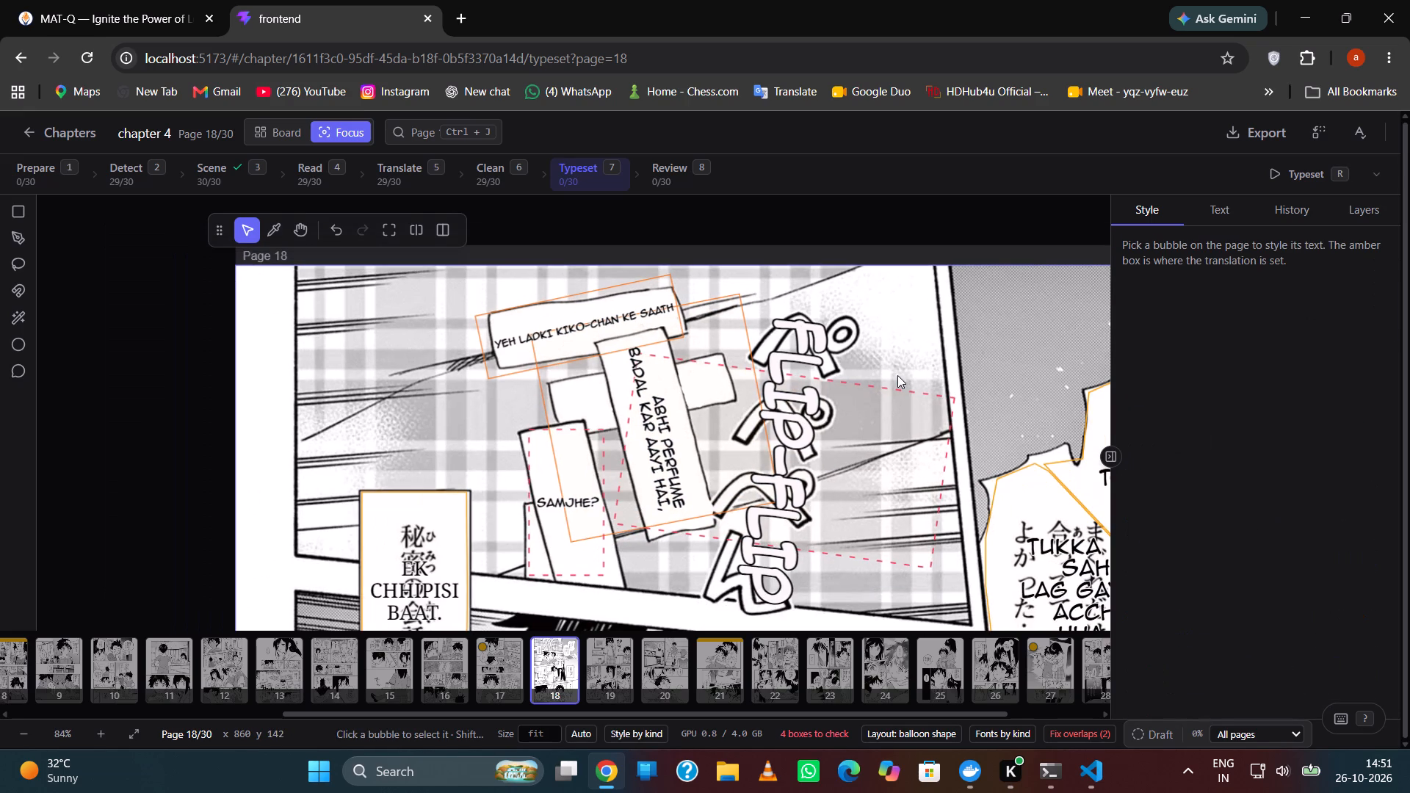
text(IP)
key(shift+p)
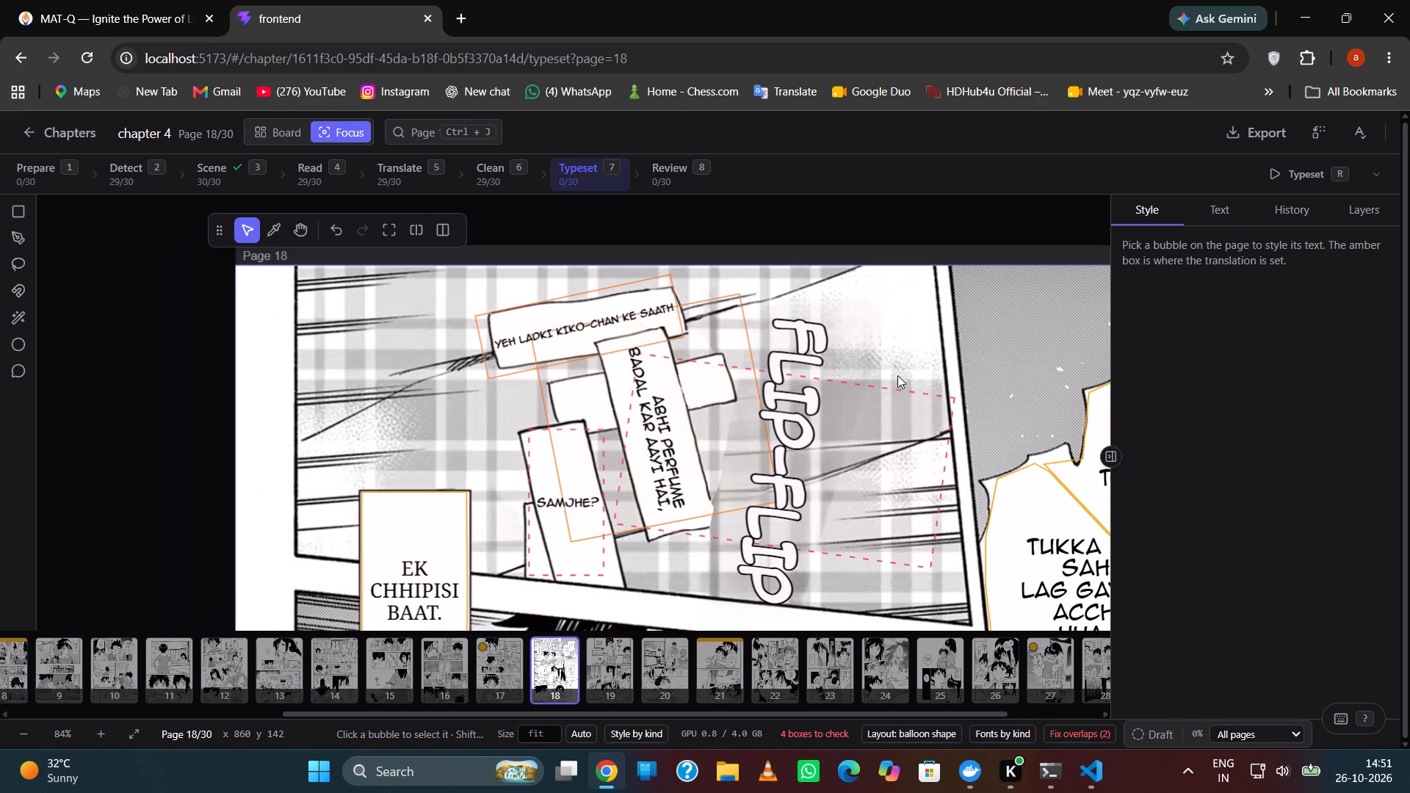
key(shift+p)
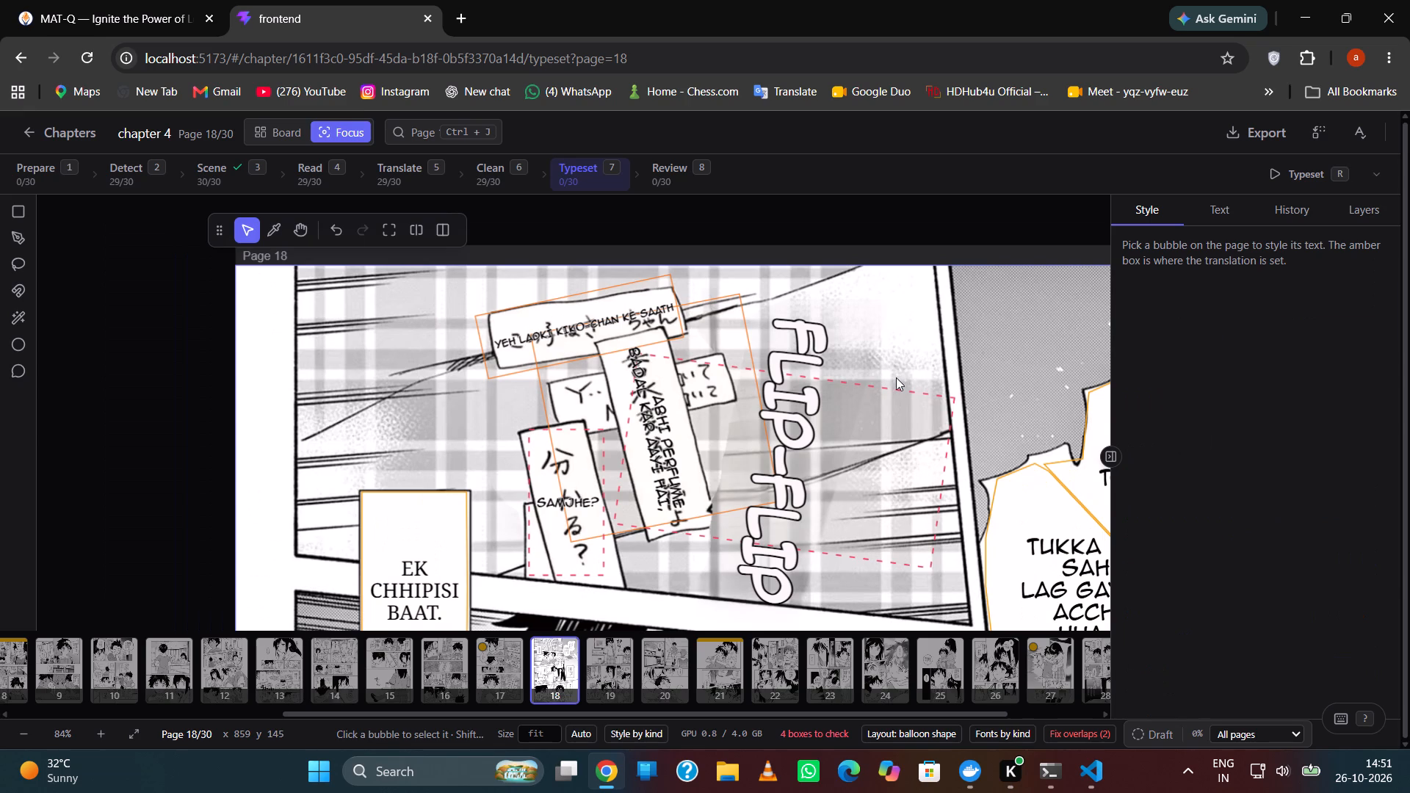
key(shift+p)
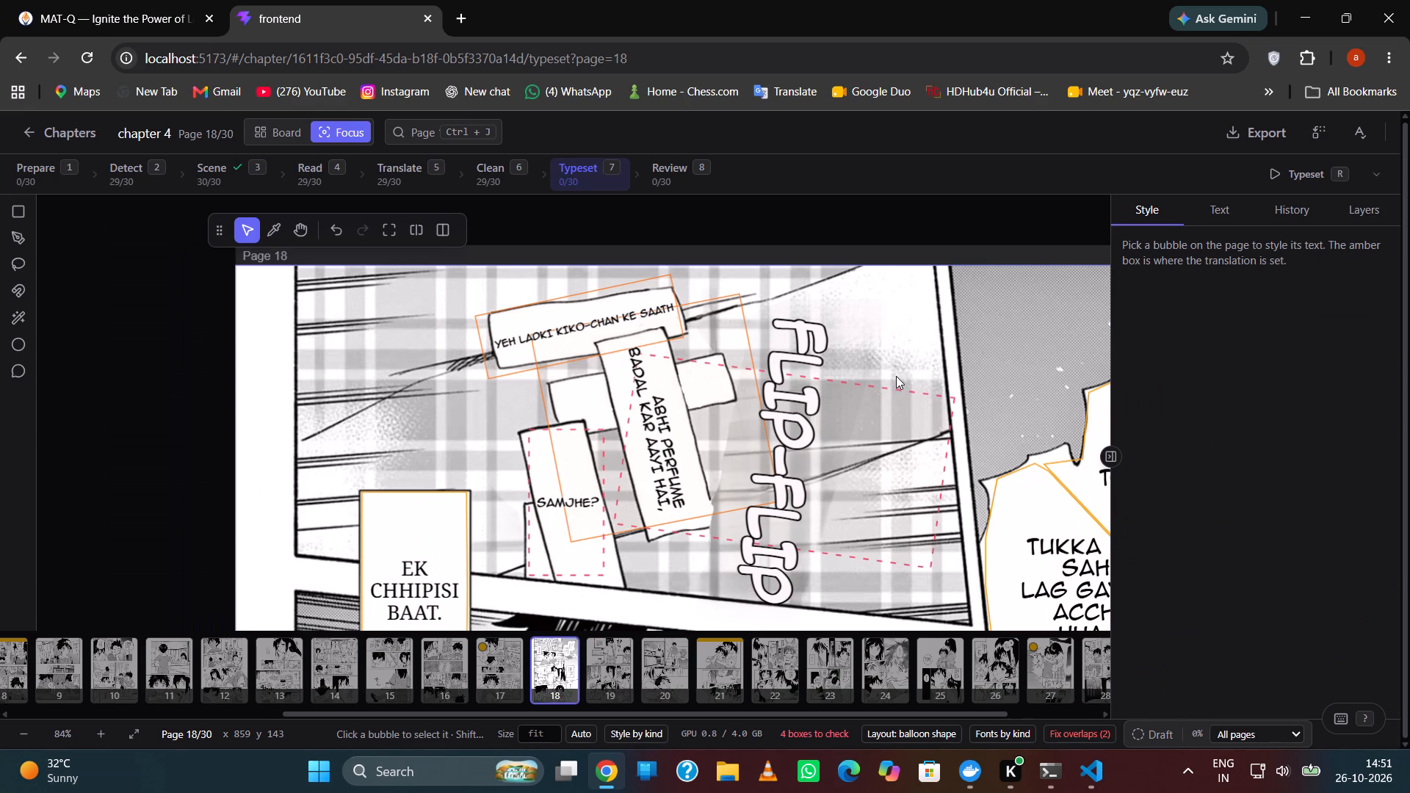
Rotate the SAMJHE? text area clockwise so the word runs down along its tilted strip.
key(h)
drag(677, 582, 701, 535)
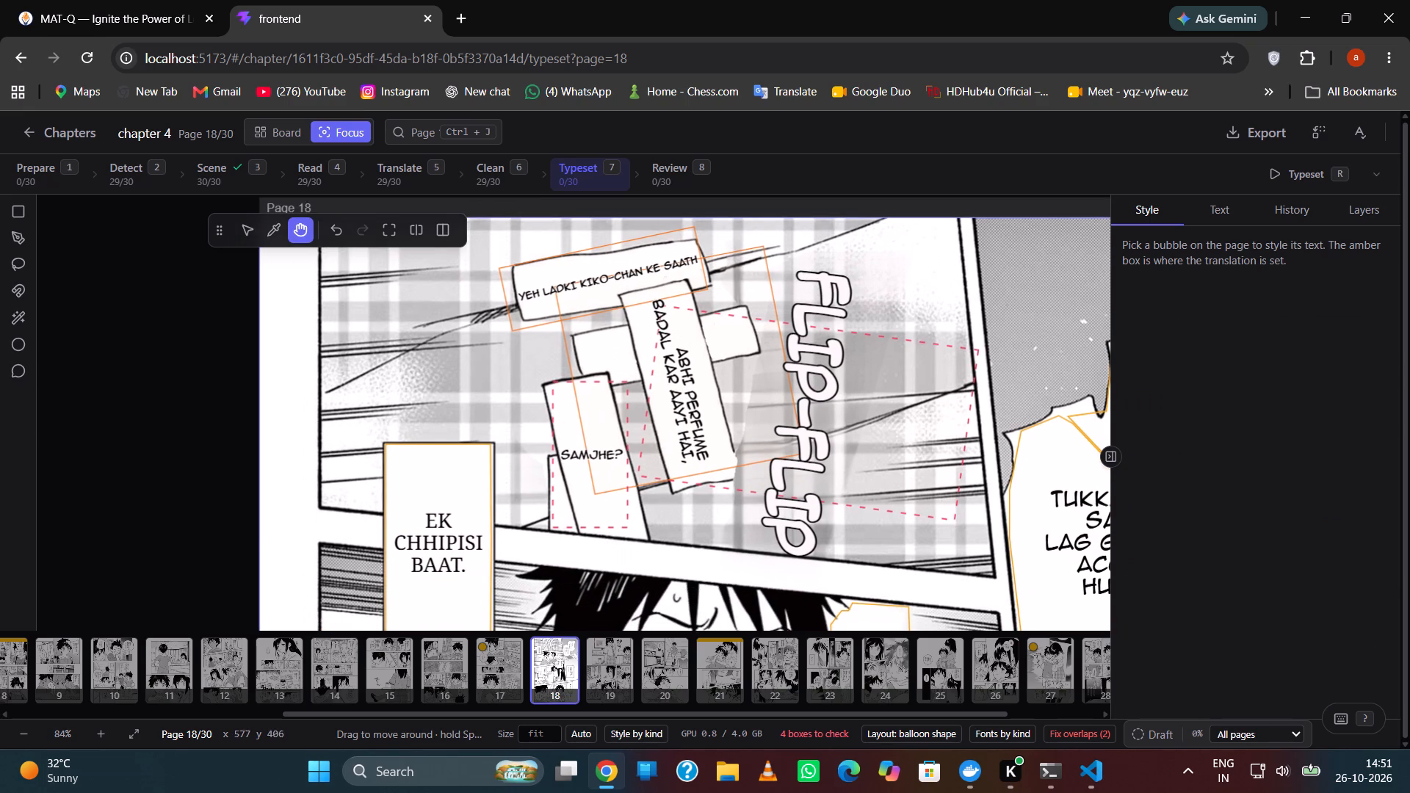
key(v)
click(596, 464)
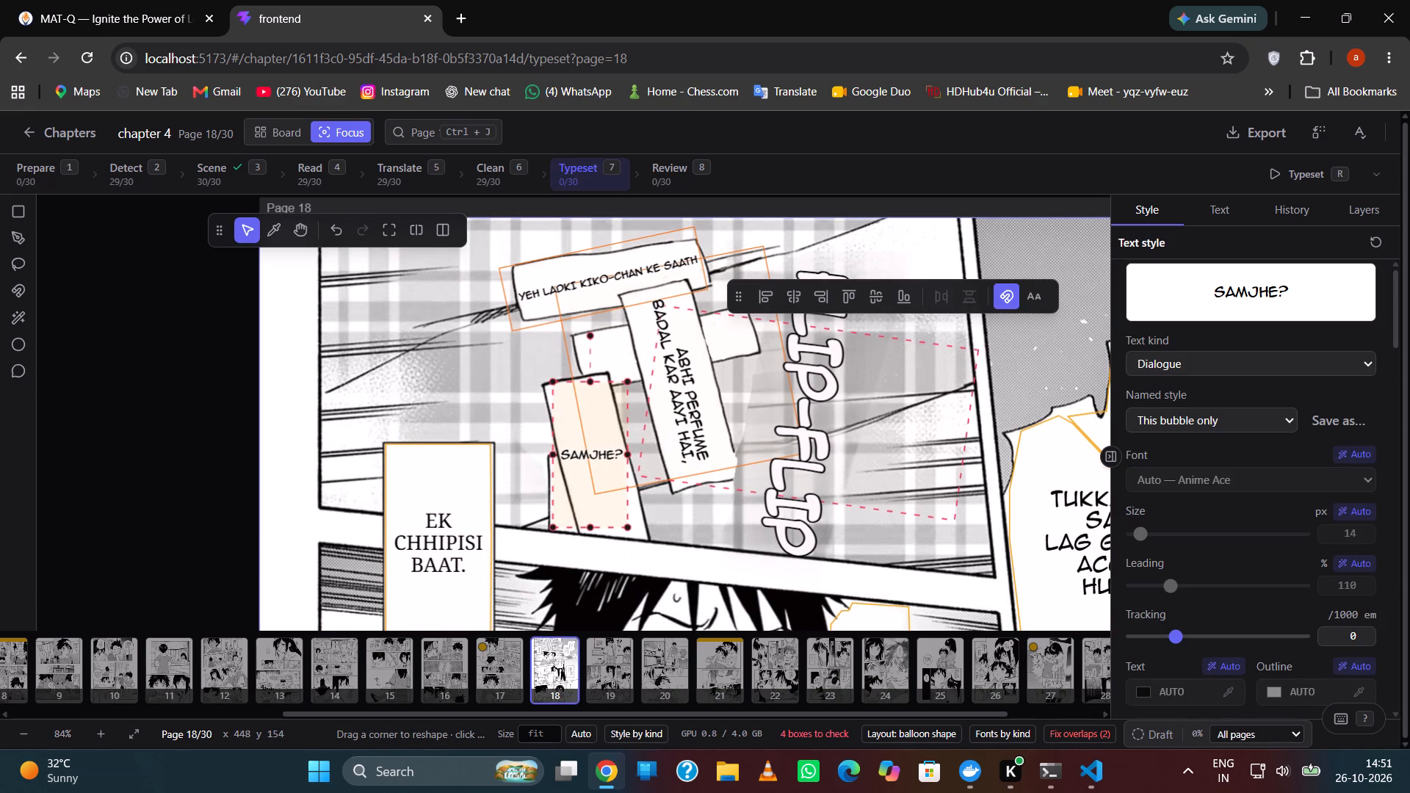
drag(596, 340, 680, 447)
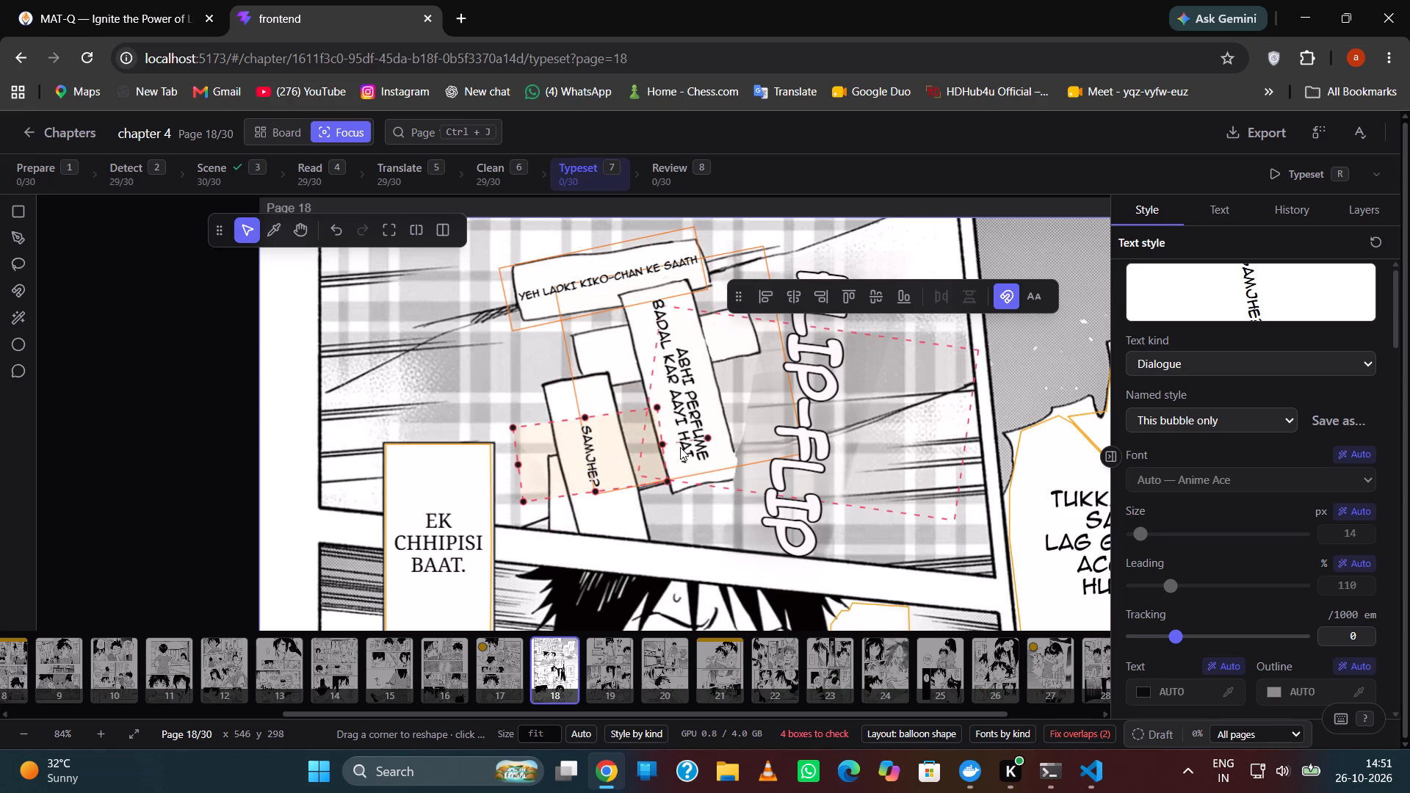
Extend the SAMJHE? text area's lower edge so its lettering grows, shift the area slightly upward, and deselect it.
drag(599, 489, 615, 524)
drag(612, 456, 613, 431)
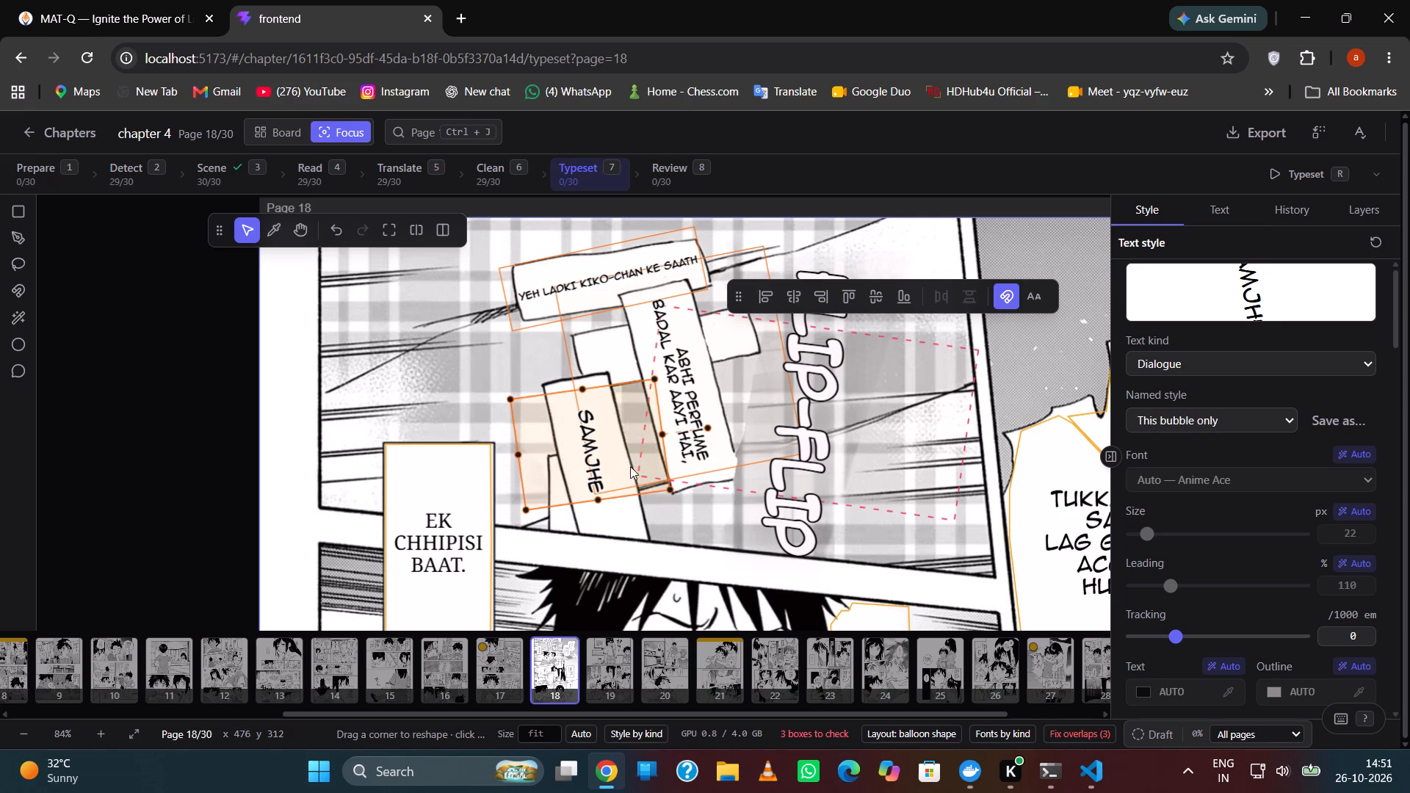
click(686, 529)
key(h)
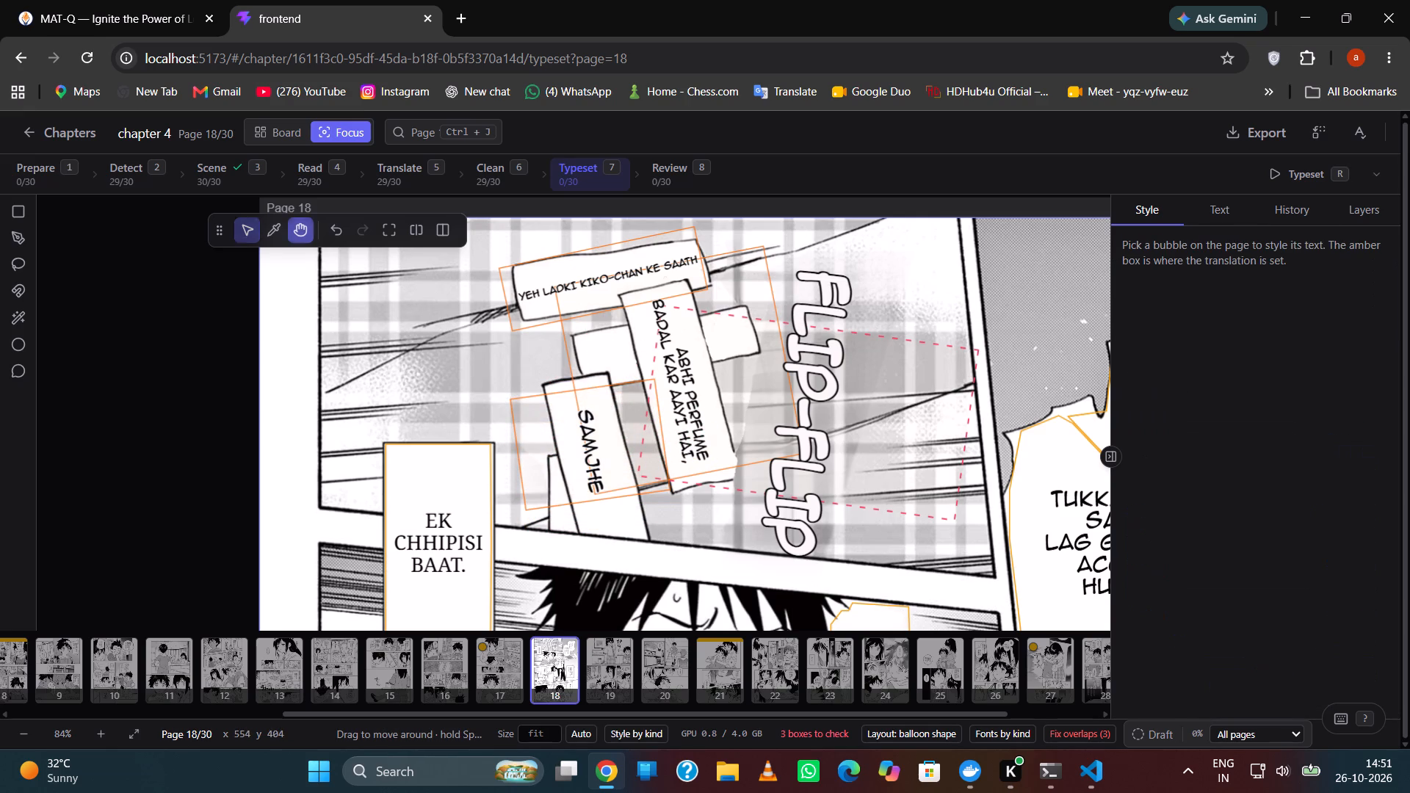
drag(687, 529, 698, 554)
drag(698, 554, 699, 554)
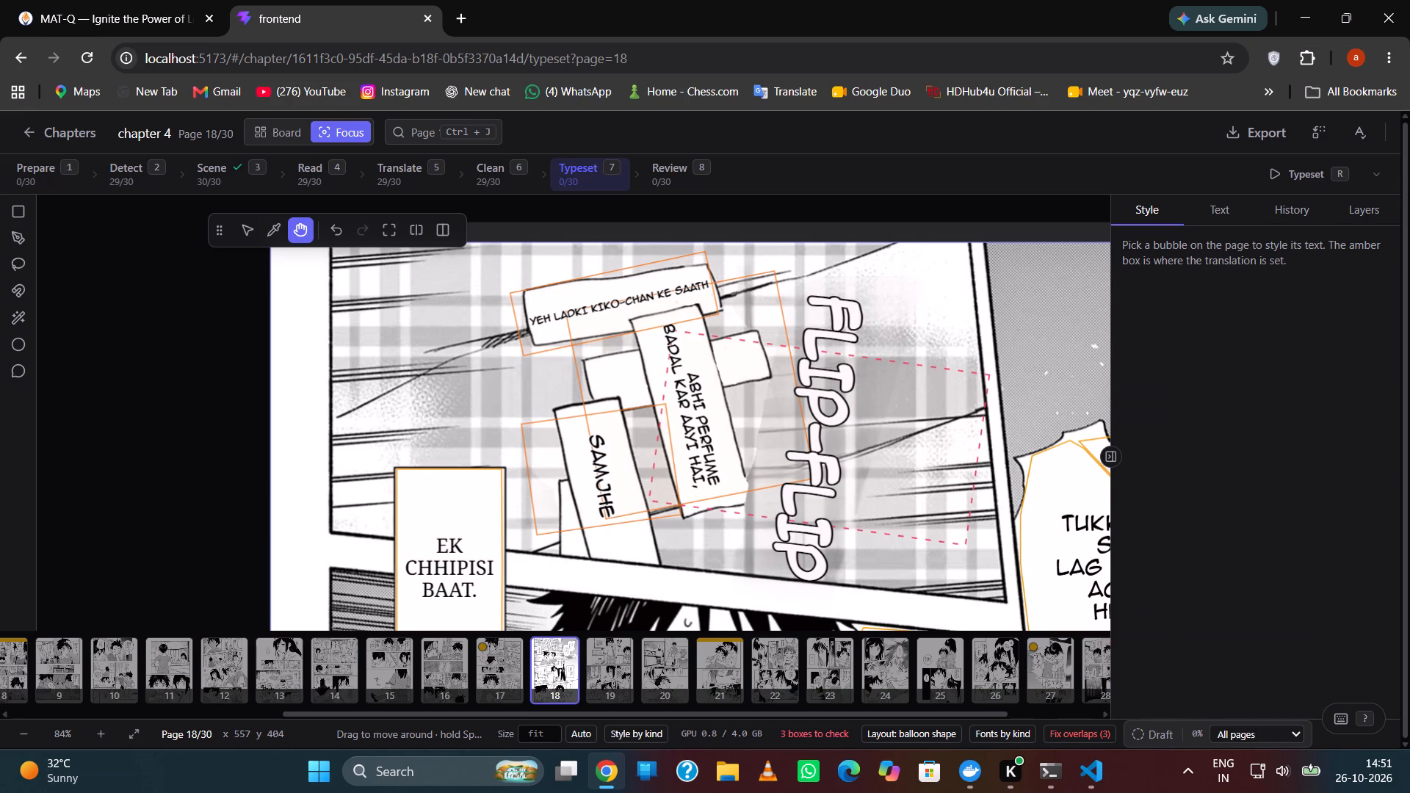
drag(699, 554, 665, 505)
drag(657, 504, 593, 427)
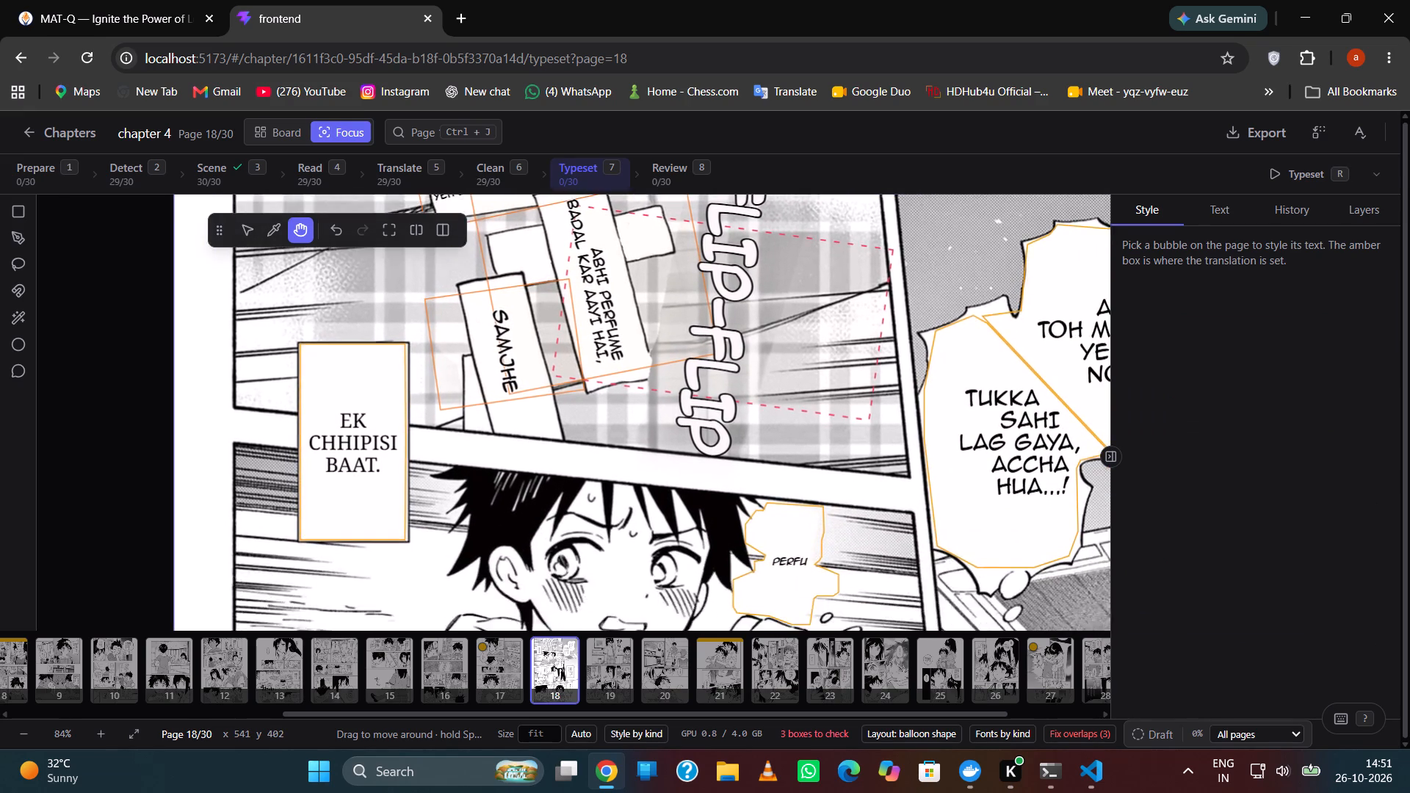
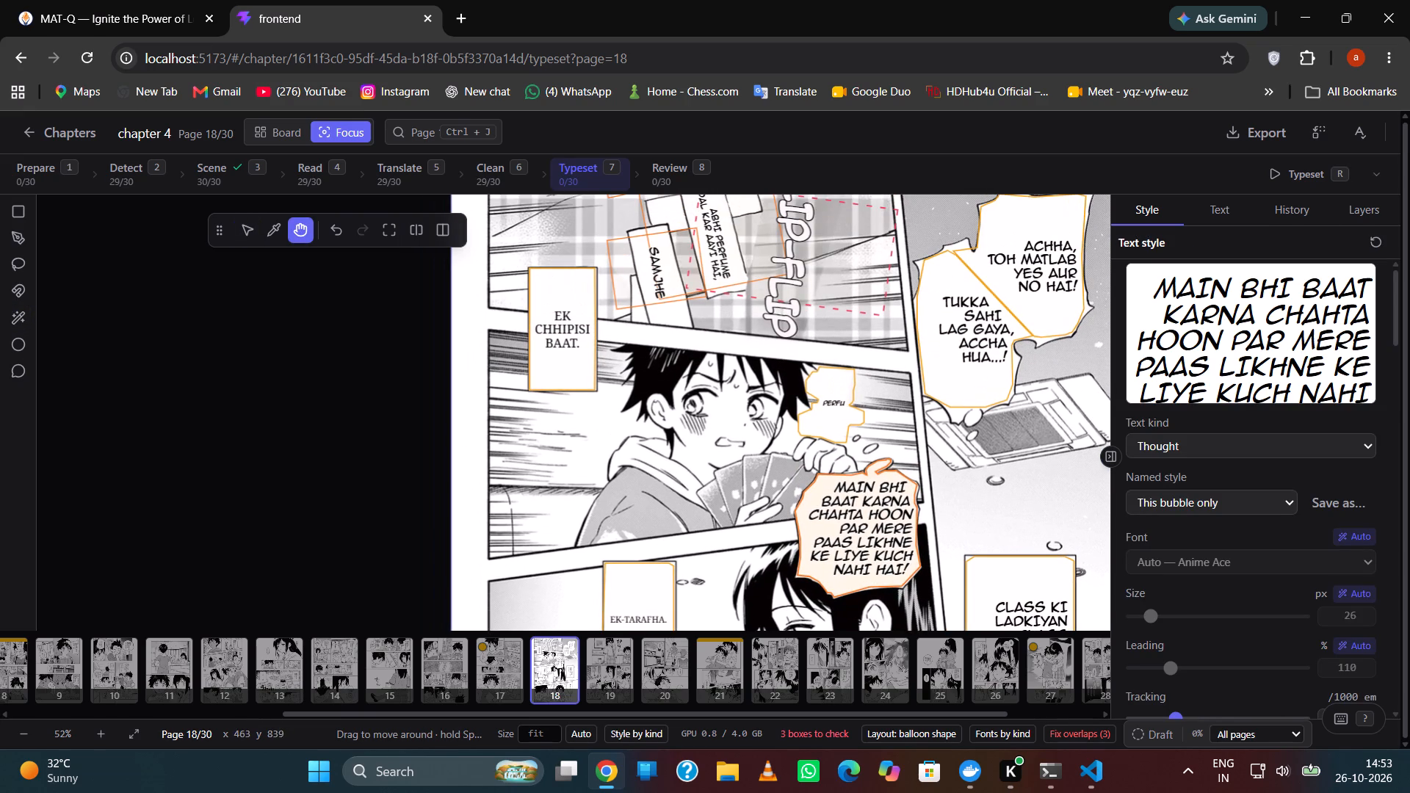
drag(660, 496, 662, 552)
drag(658, 485, 607, 426)
drag(625, 507, 601, 440)
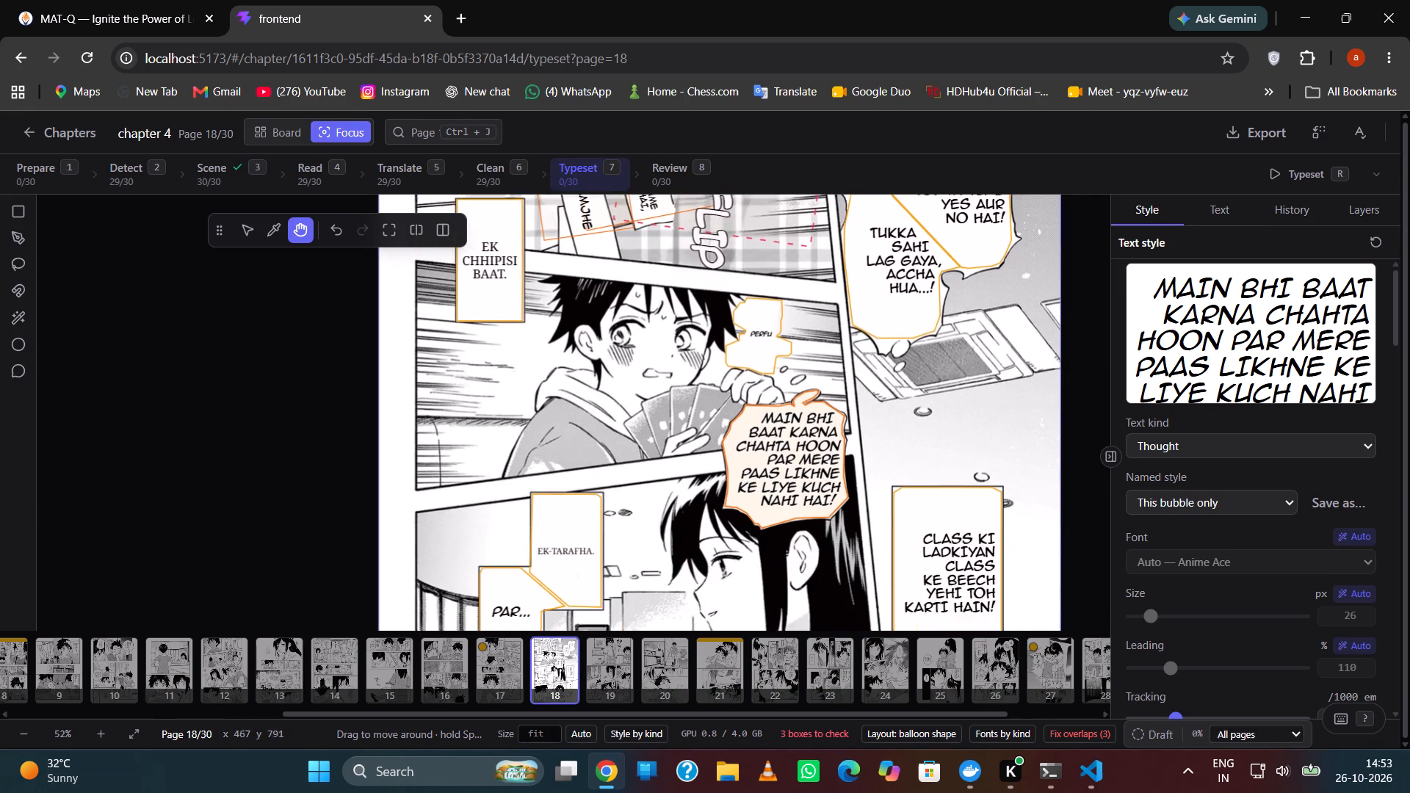
drag(618, 535, 585, 392)
drag(634, 554, 599, 396)
drag(607, 465, 604, 361)
drag(692, 443, 690, 421)
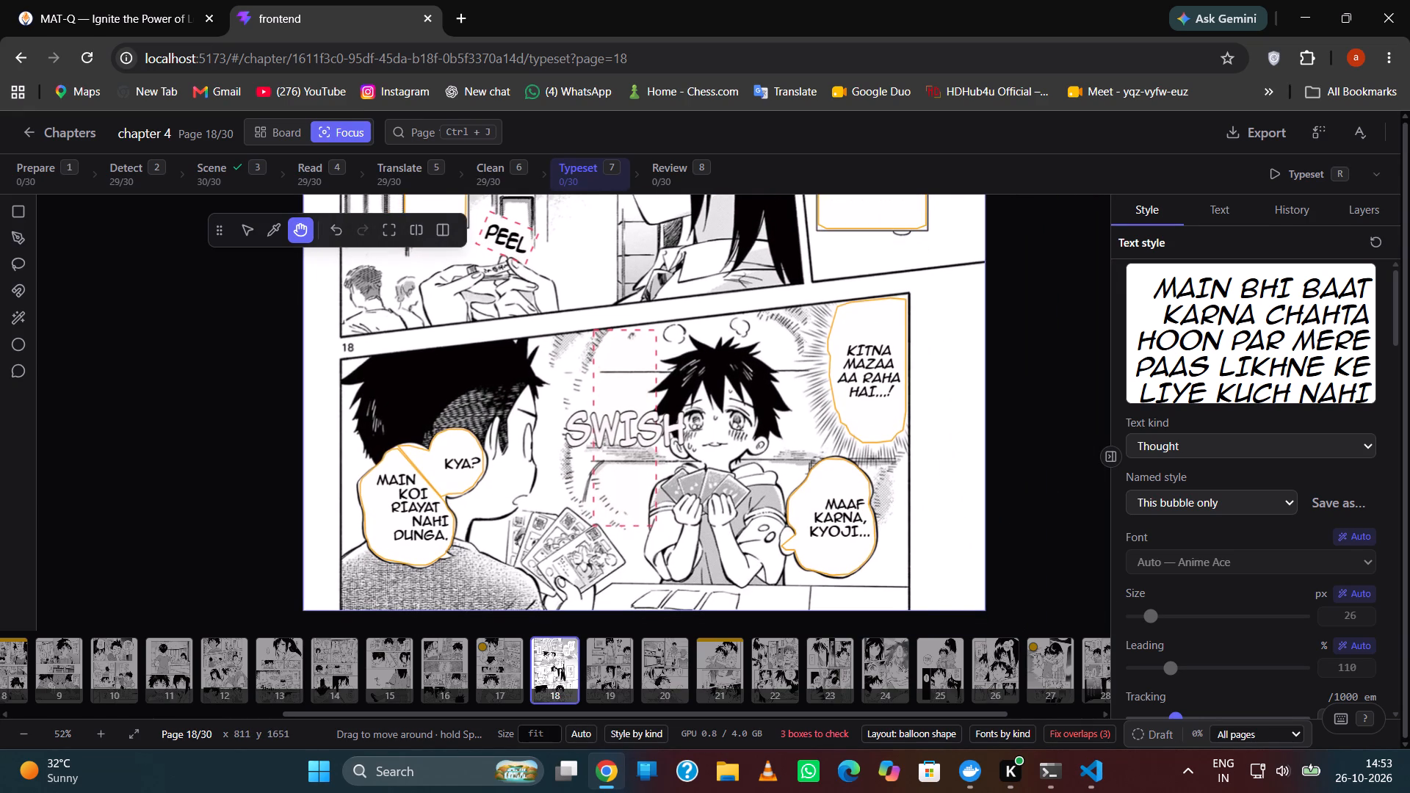
key(v)
click(657, 414)
click(646, 418)
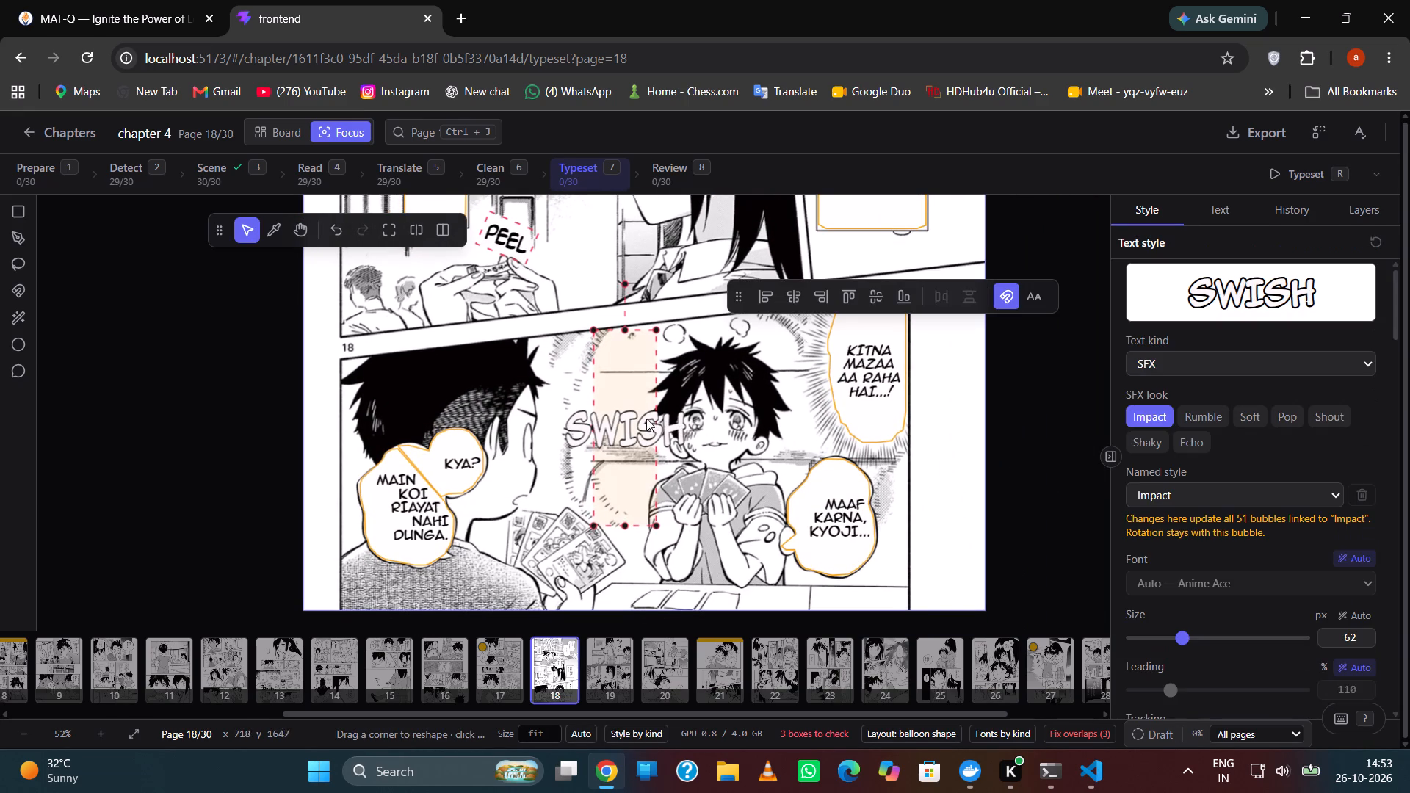
click(1250, 508)
click(1247, 497)
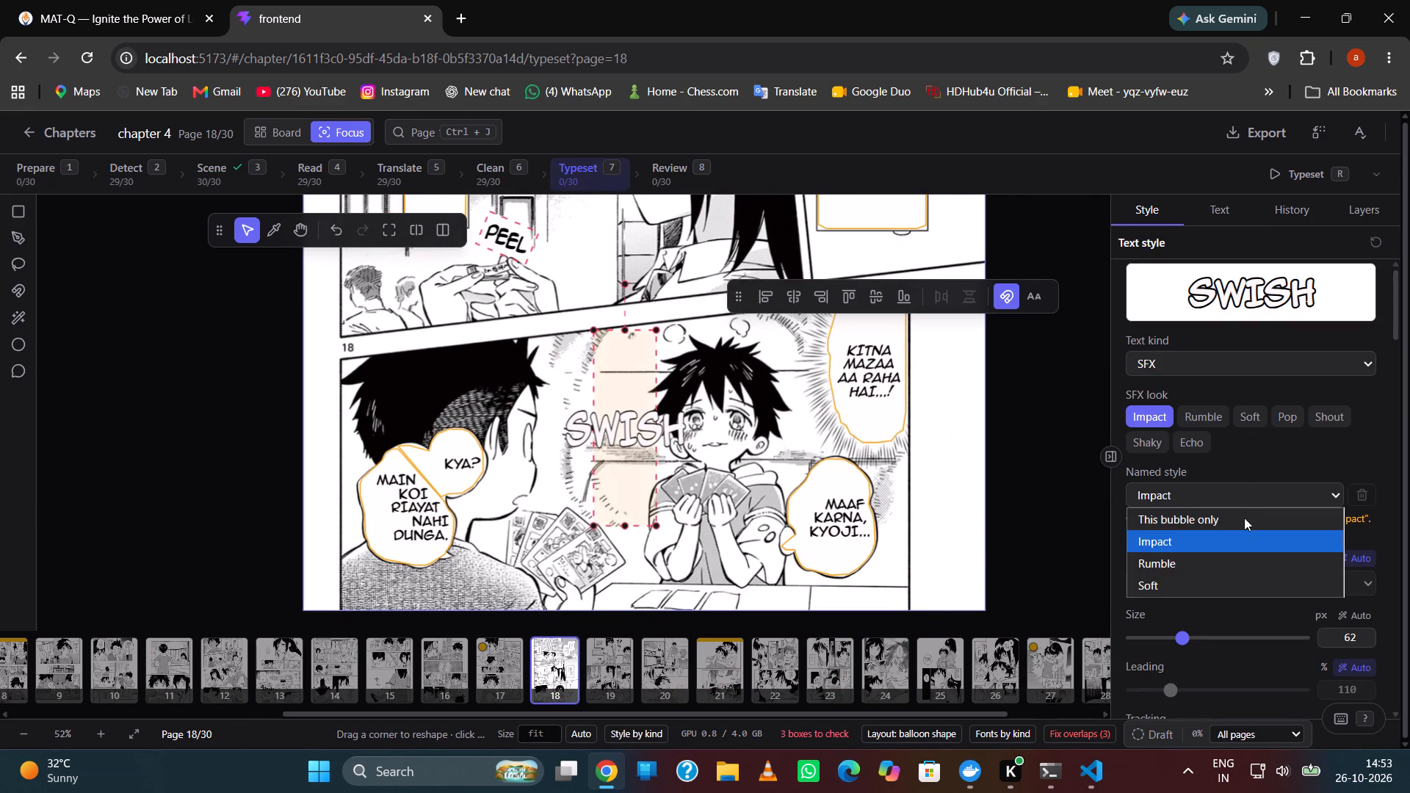
click(1244, 518)
click(1167, 615)
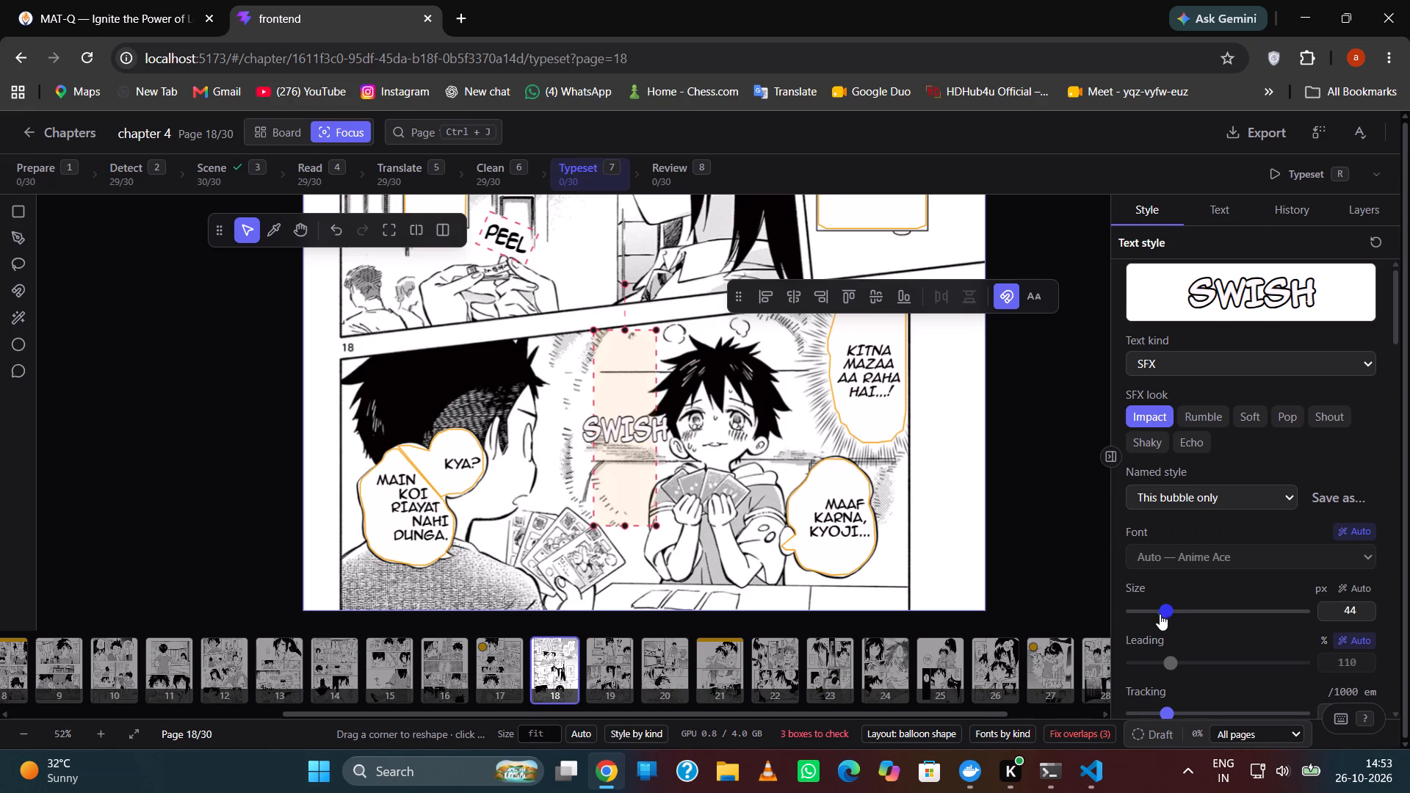
click(1157, 612)
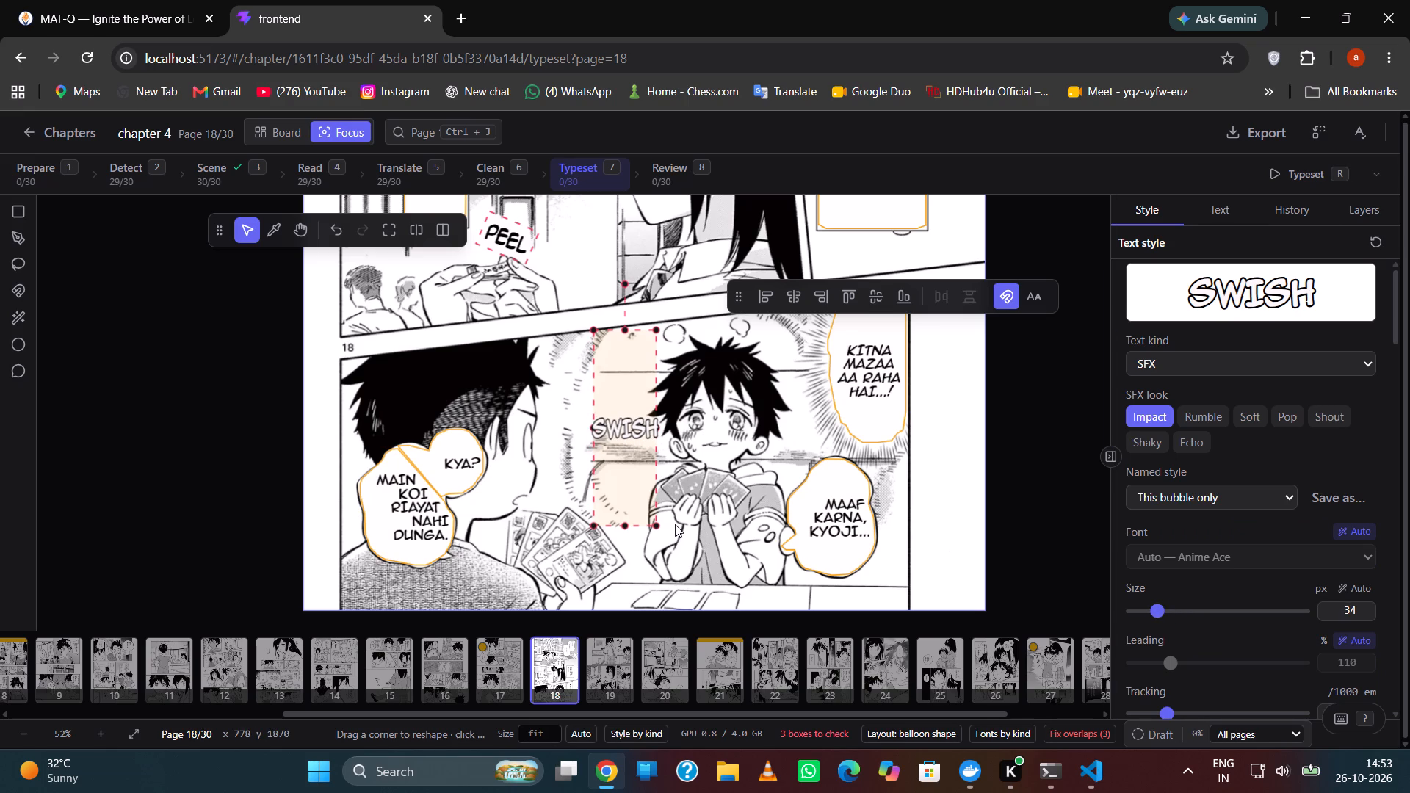
click(688, 521)
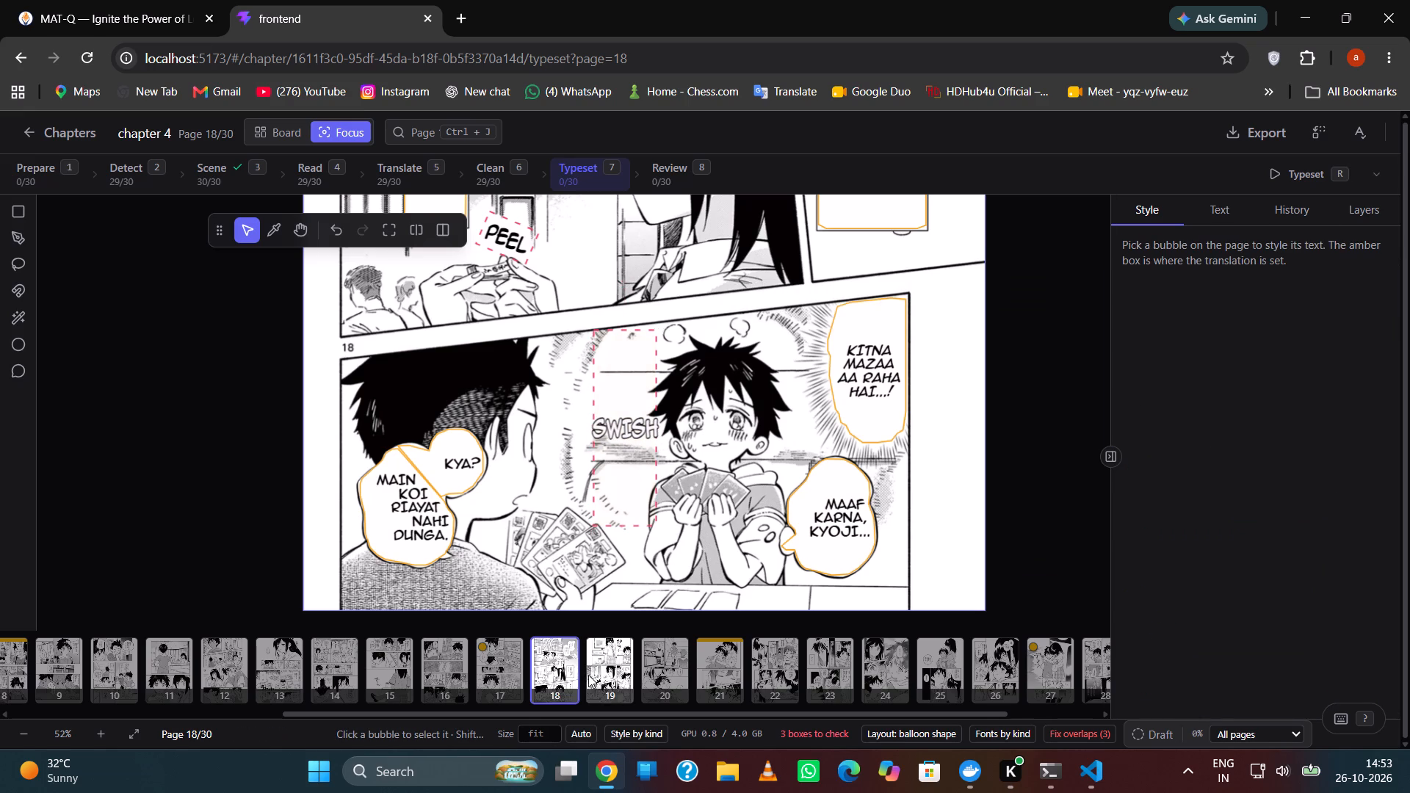
On page 19, switch the SCREEECH sound effect to the "This bubble only" style and reduce its text size to fit its area.
click(612, 662)
scroll(669, 316, up, 4)
click(830, 268)
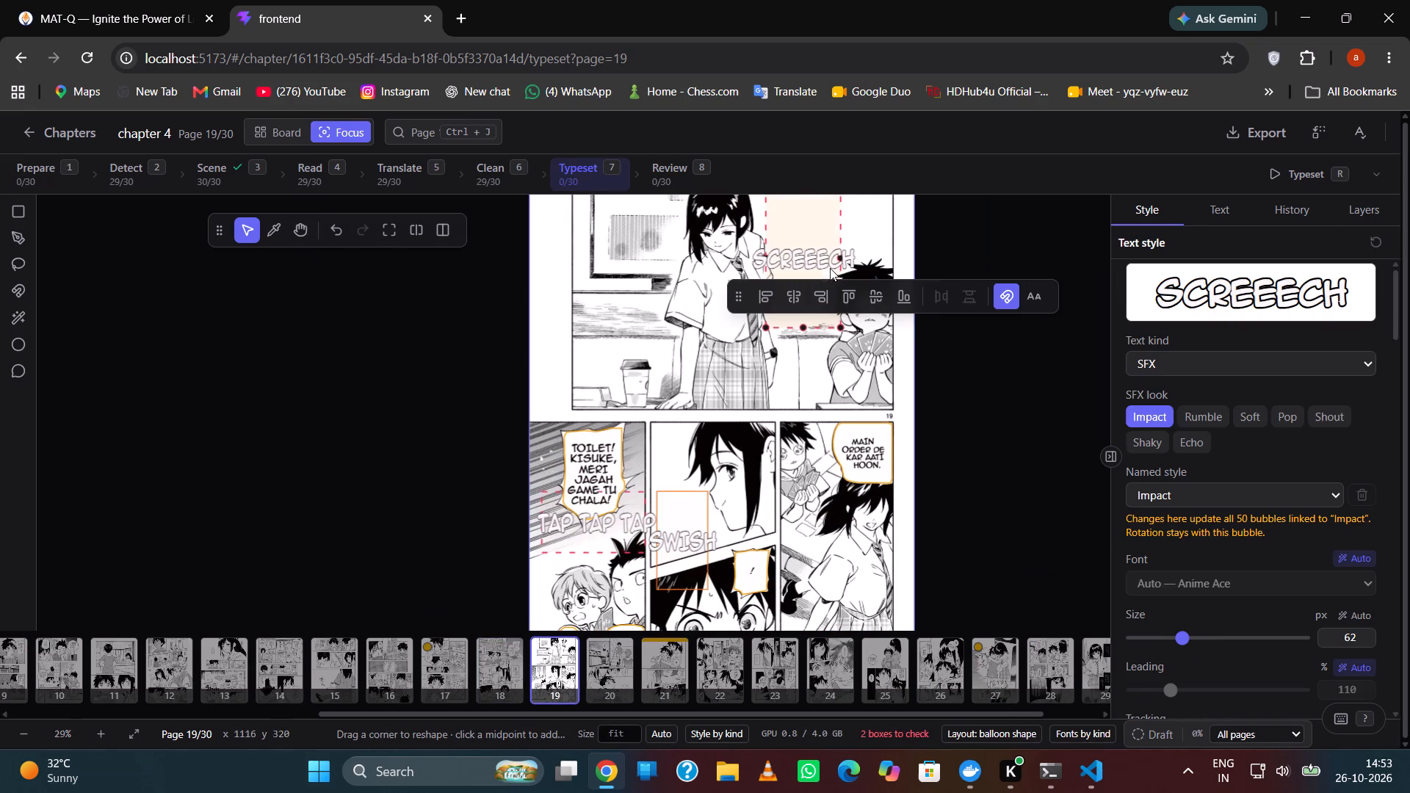
click(1248, 507)
click(1241, 525)
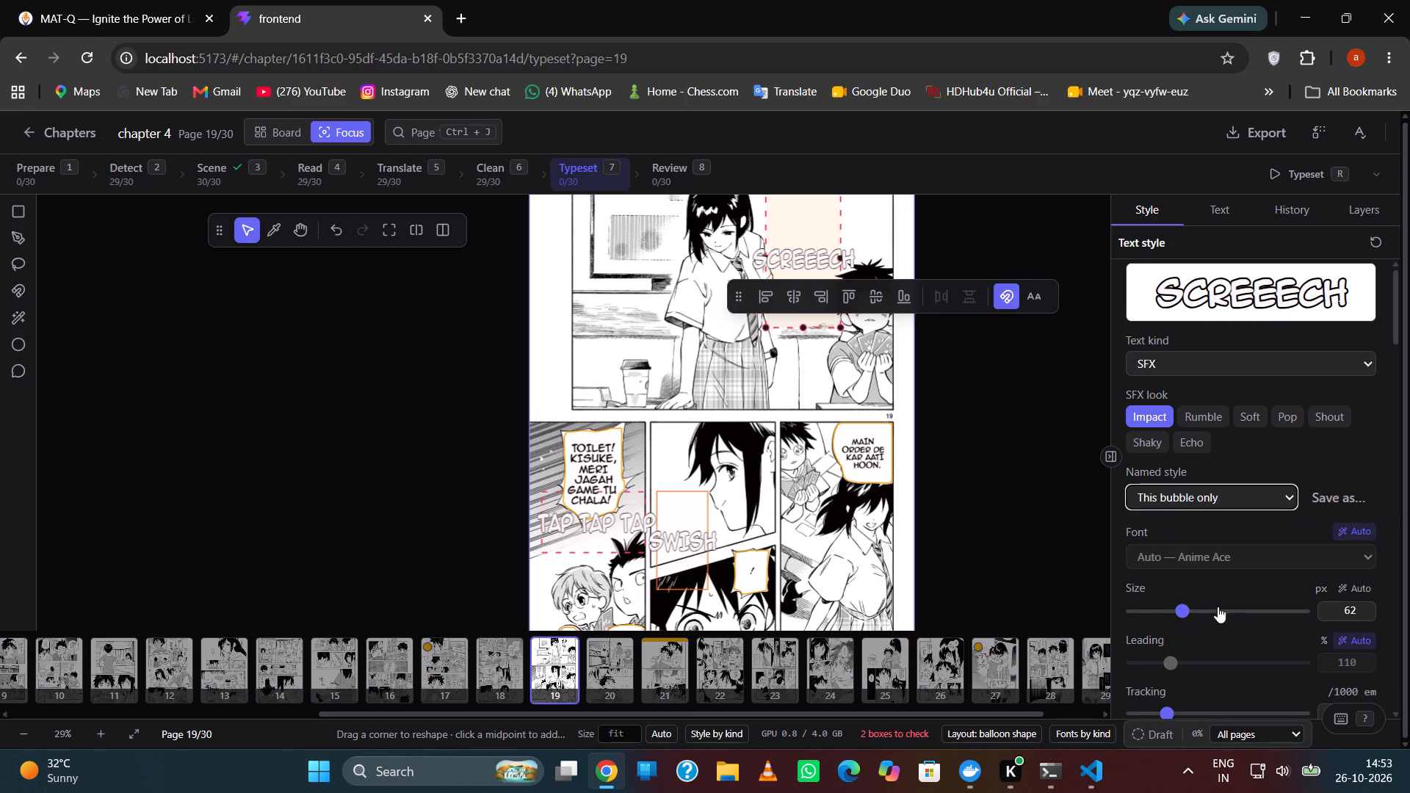
click(1166, 606)
click(702, 402)
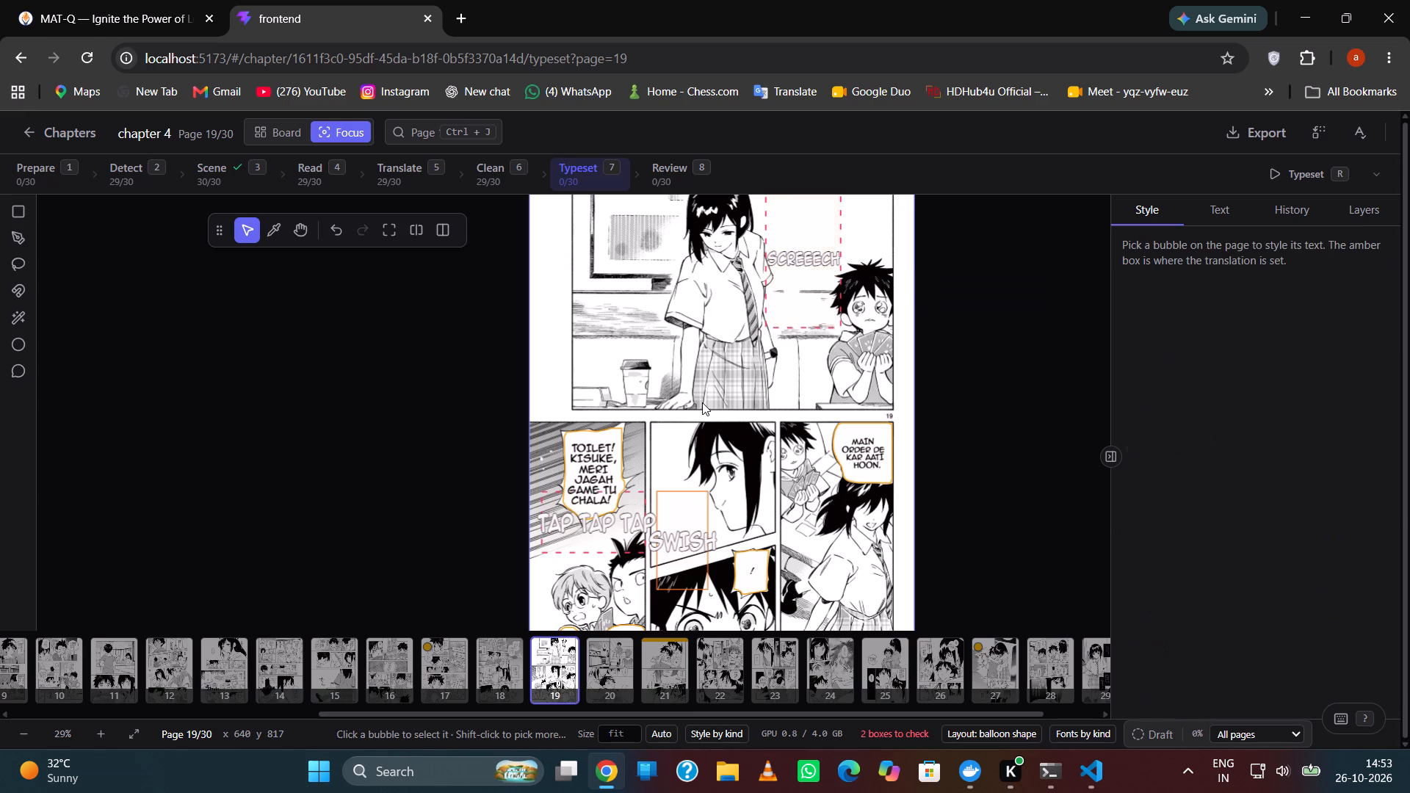
Nudge the SCREEECH sound-effect area slightly up and to the right in the classroom panel.
key(h)
click(766, 454)
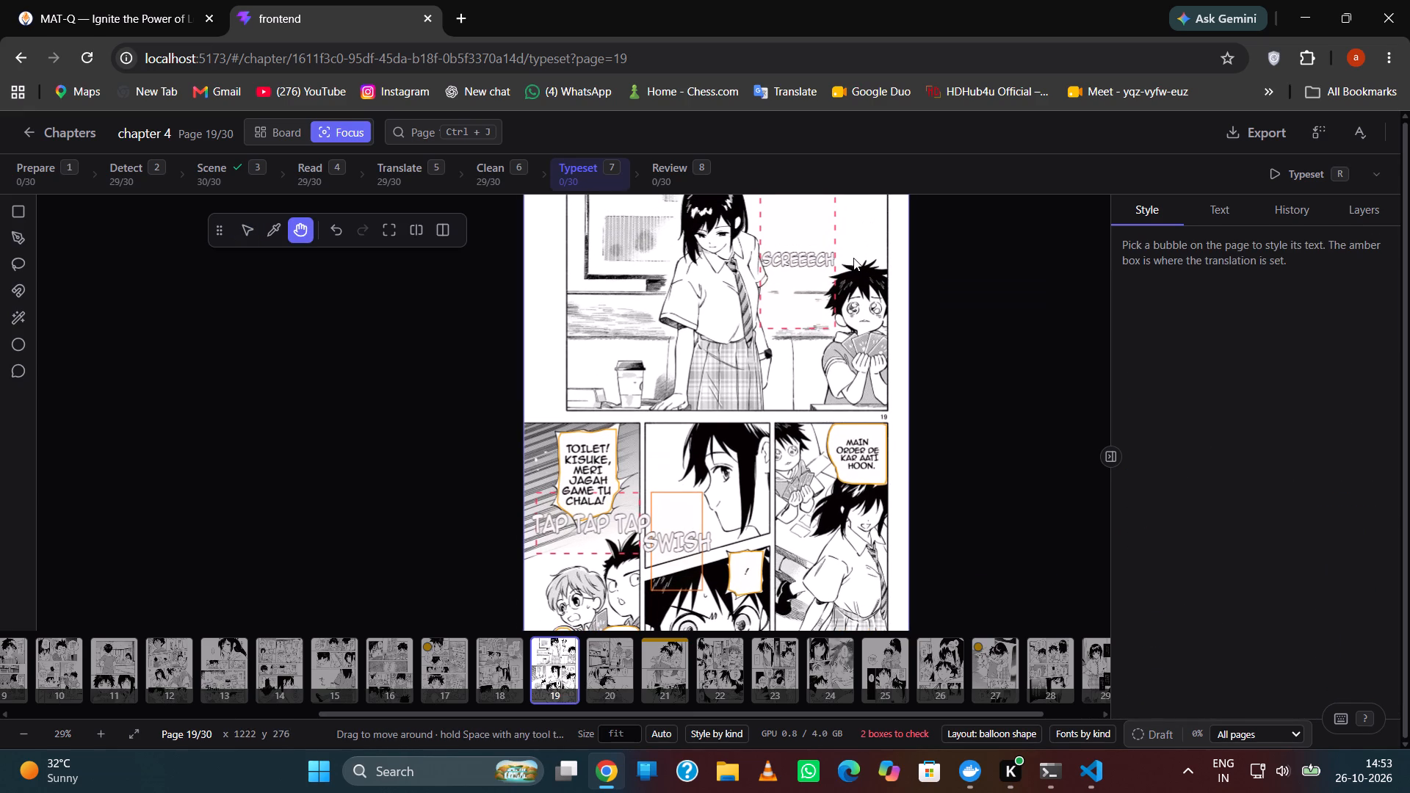
key(v)
double_click(816, 237)
click(793, 363)
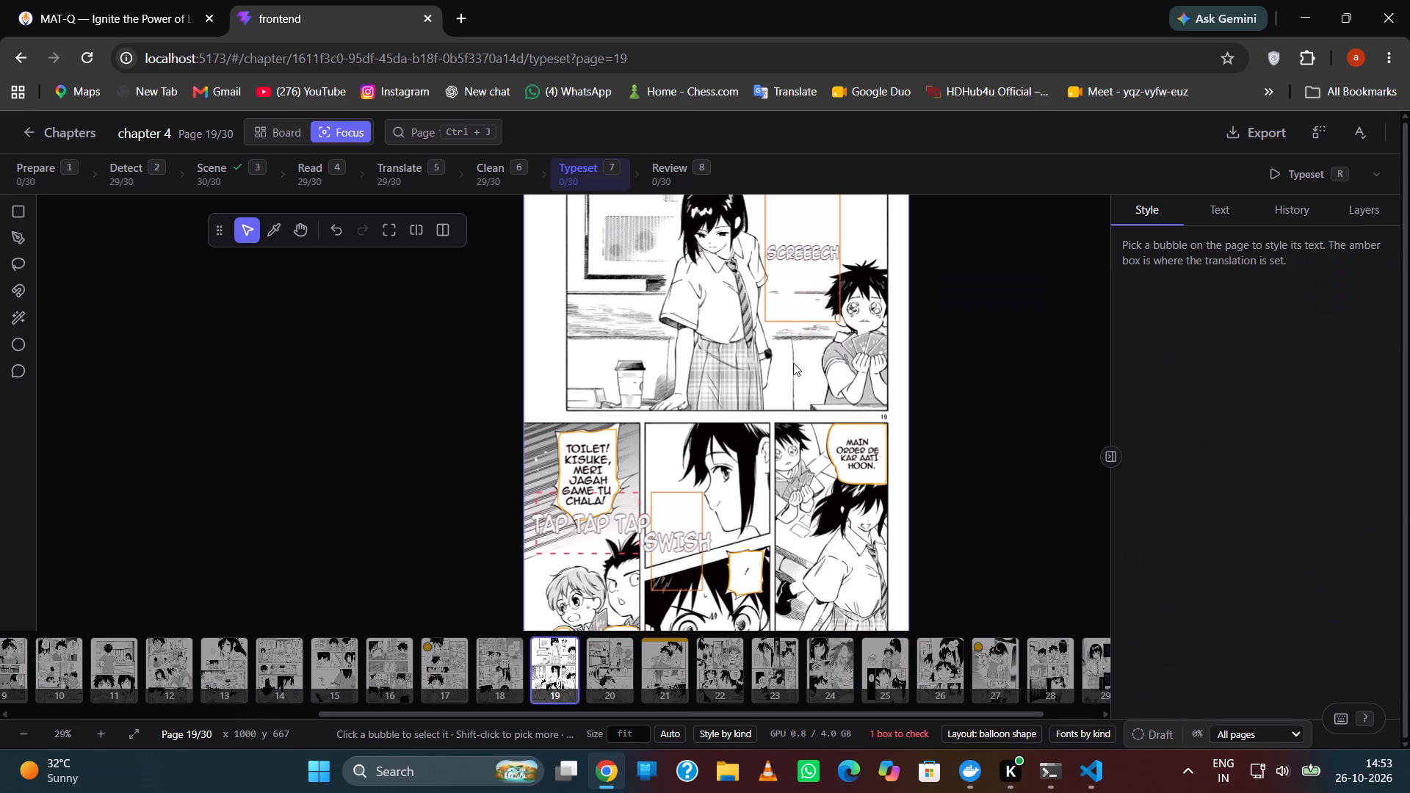
Move the TAP TAP TAP sound-effect area slightly down, away from the "TOILET! KISUKE" bubble.
key(h)
drag(769, 449, 761, 387)
drag(782, 461, 782, 420)
scroll(776, 422, up, 5)
key(v)
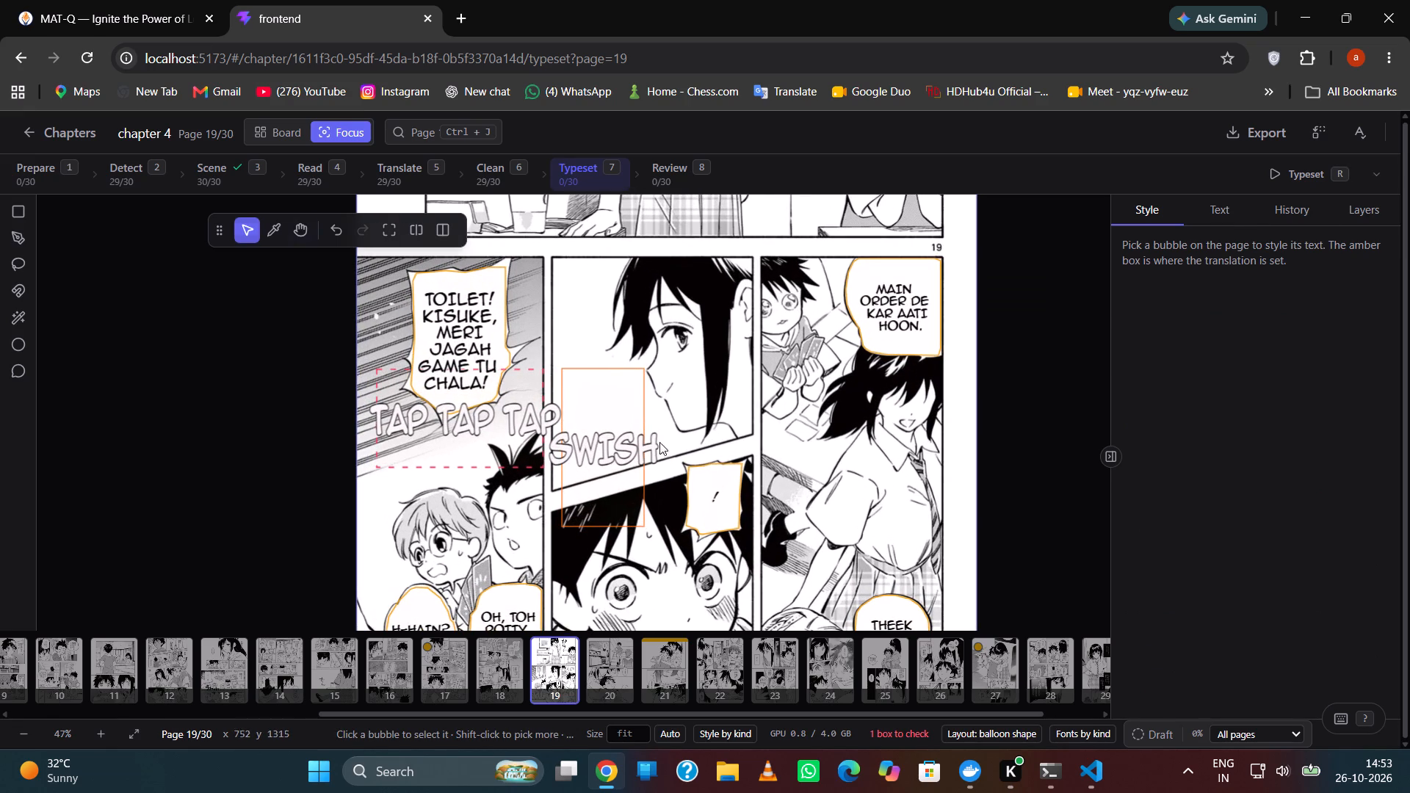
text(II)
key(v)
click(416, 413)
drag(433, 425, 434, 443)
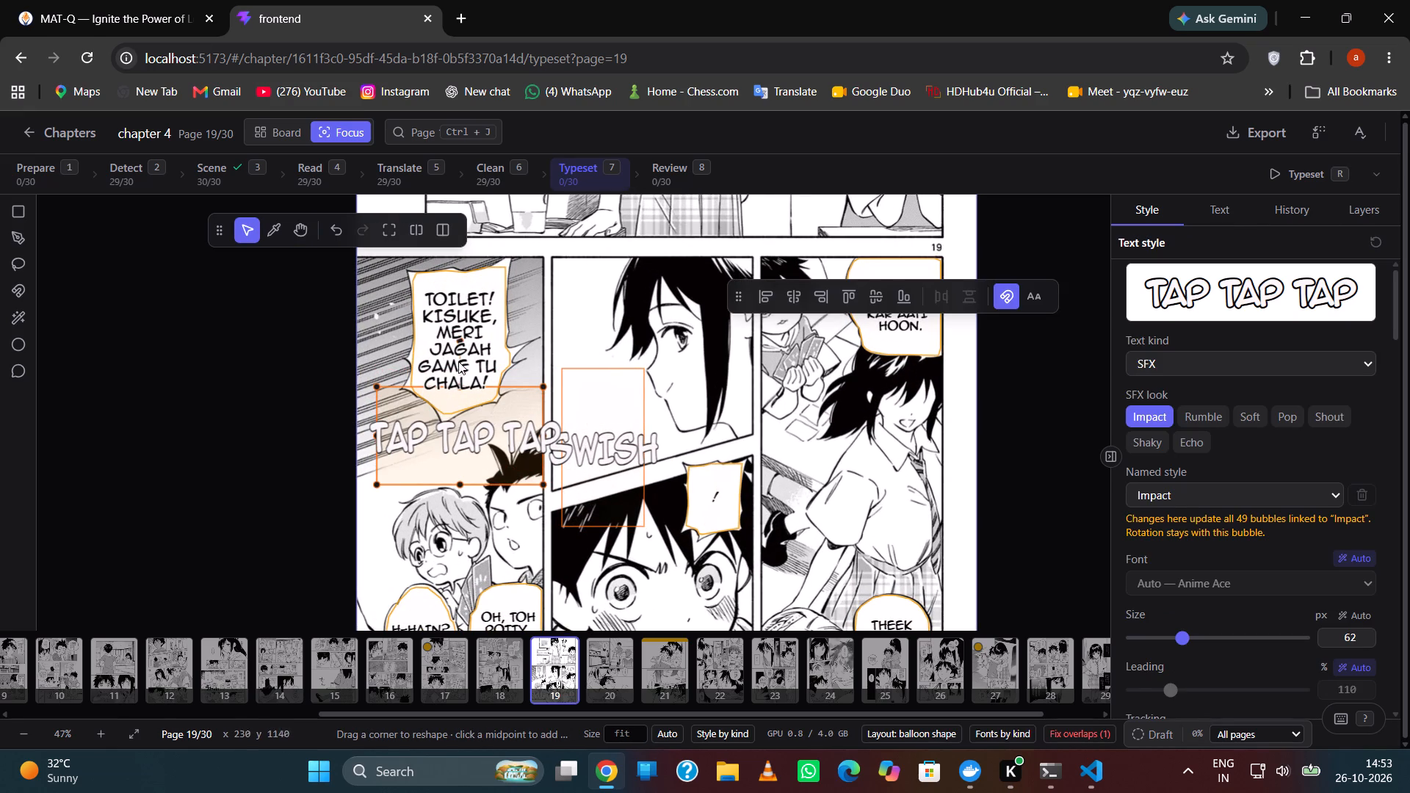
Rotate the TAP TAP TAP area counter-clockwise so the text slants upward to the right.
drag(462, 344, 435, 350)
drag(435, 349, 428, 350)
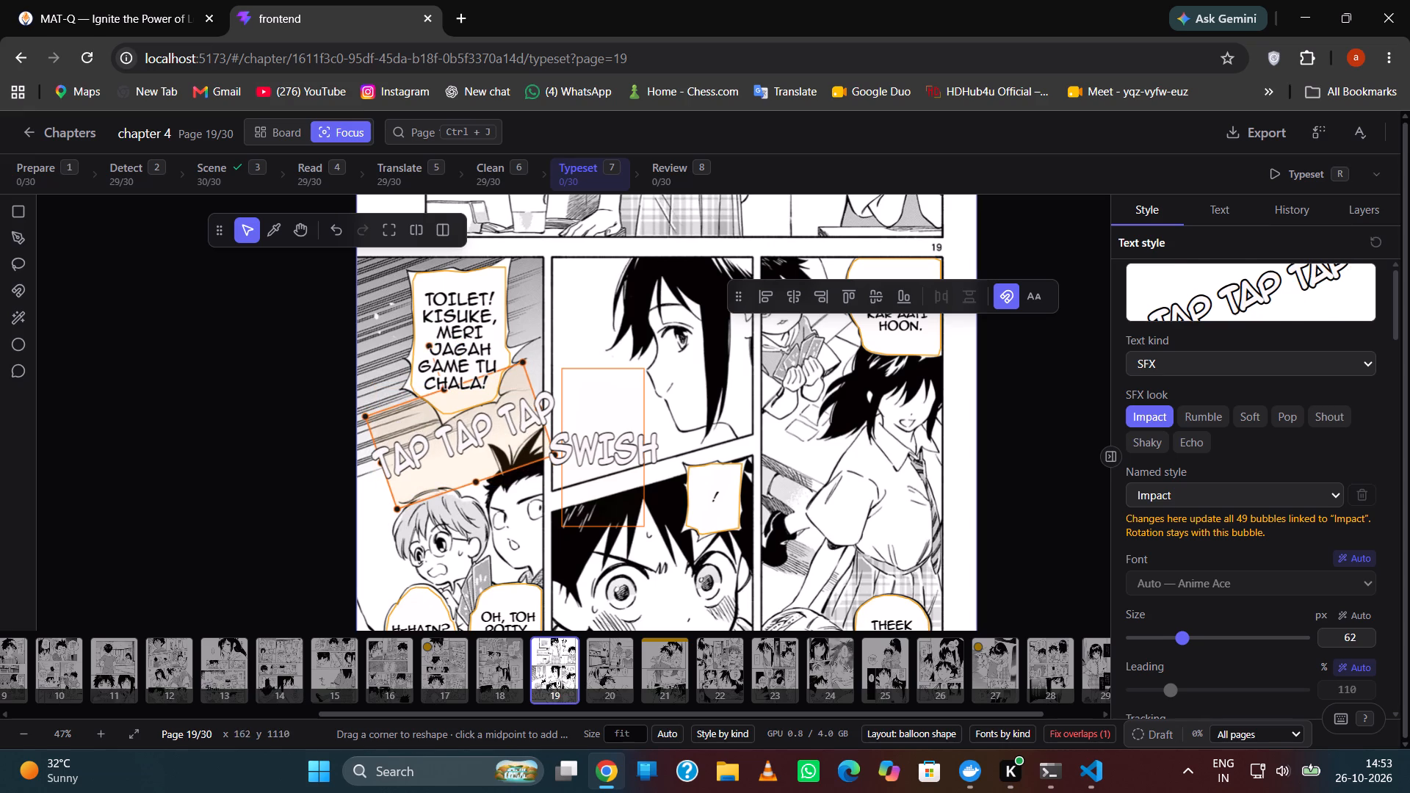
drag(435, 345, 430, 352)
Reposition the tilted TAP TAP TAP area between the "TOILET! KISUKE" bubble and the two boys' heads.
drag(500, 422, 488, 435)
drag(488, 434, 488, 426)
drag(488, 426, 480, 425)
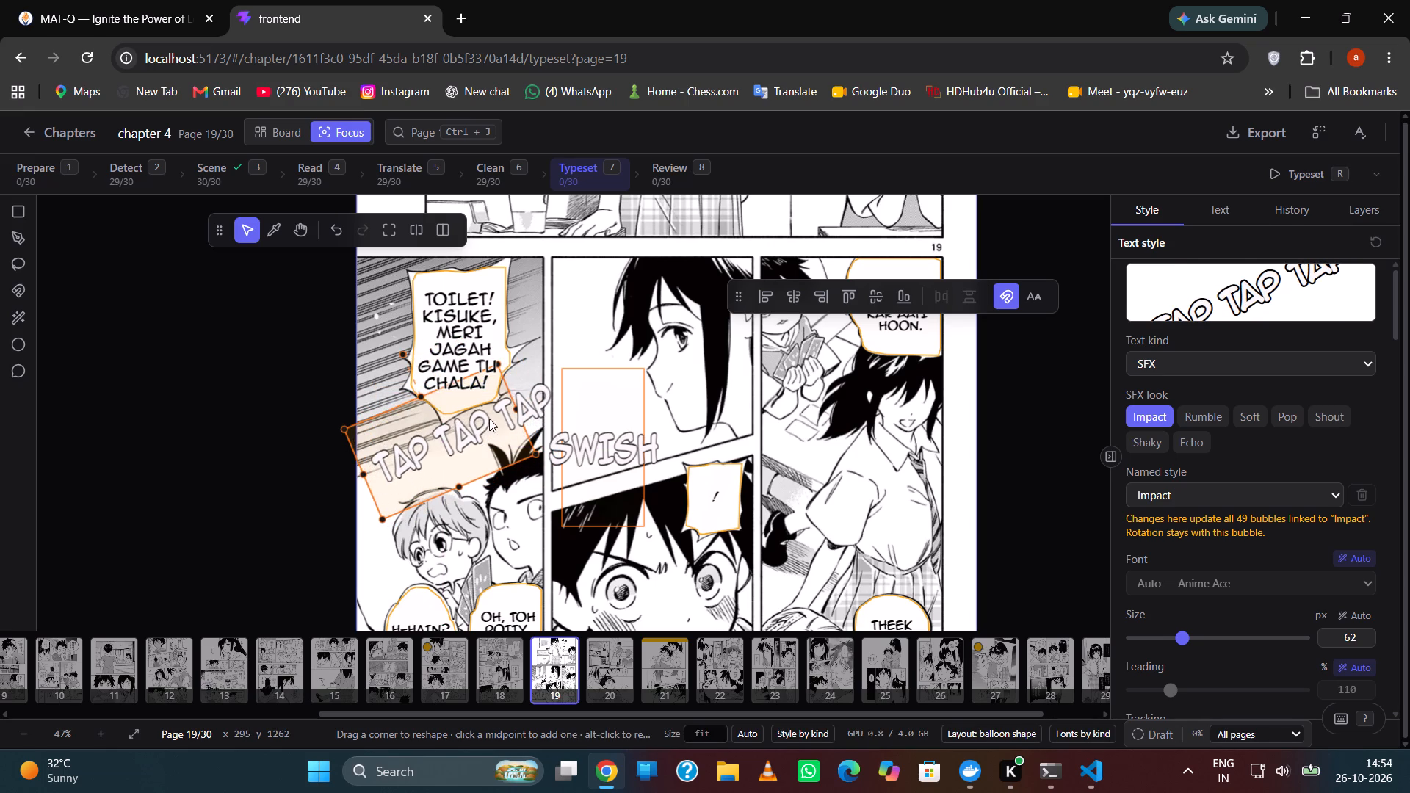
drag(489, 418, 496, 411)
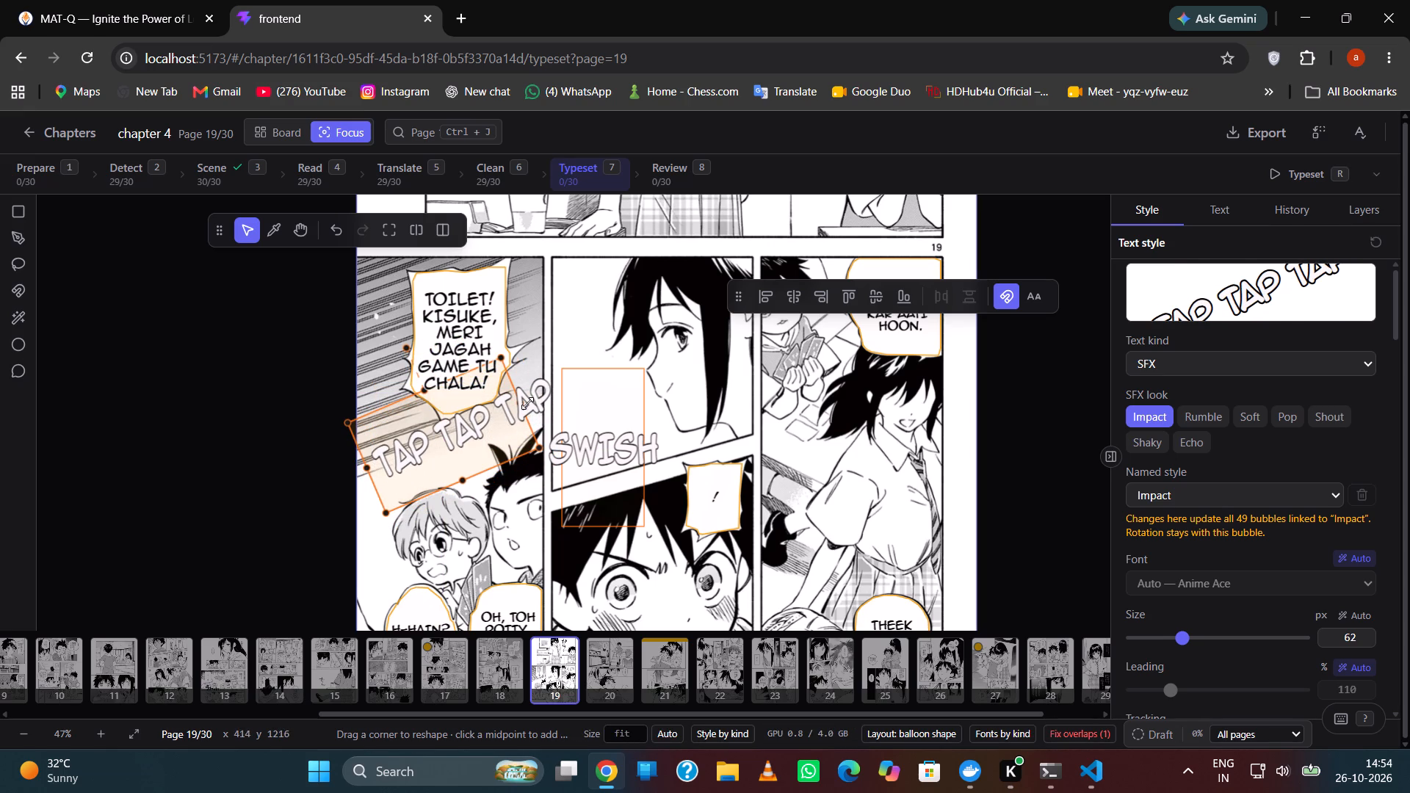
drag(515, 409, 504, 419)
drag(500, 422, 485, 432)
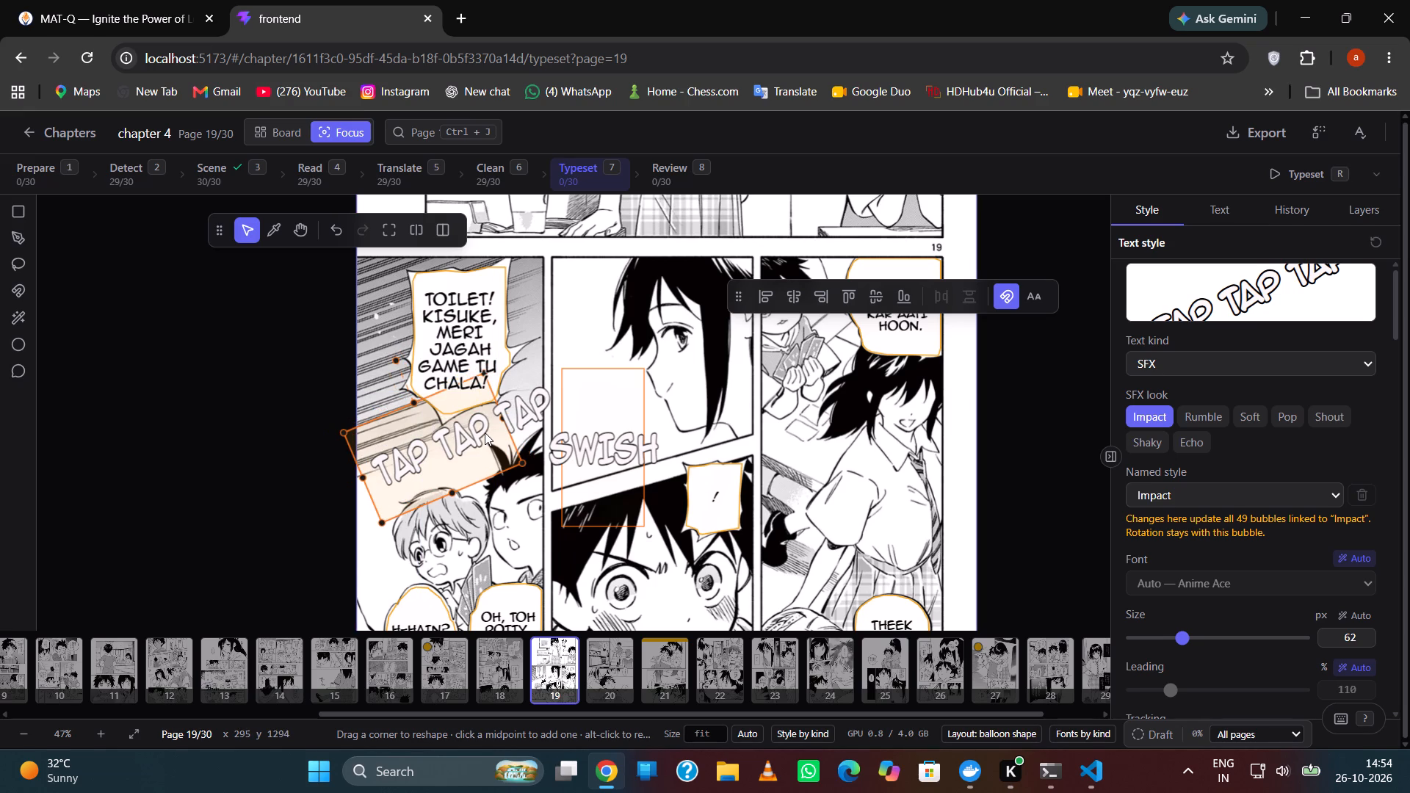
drag(503, 419, 518, 416)
click(500, 425)
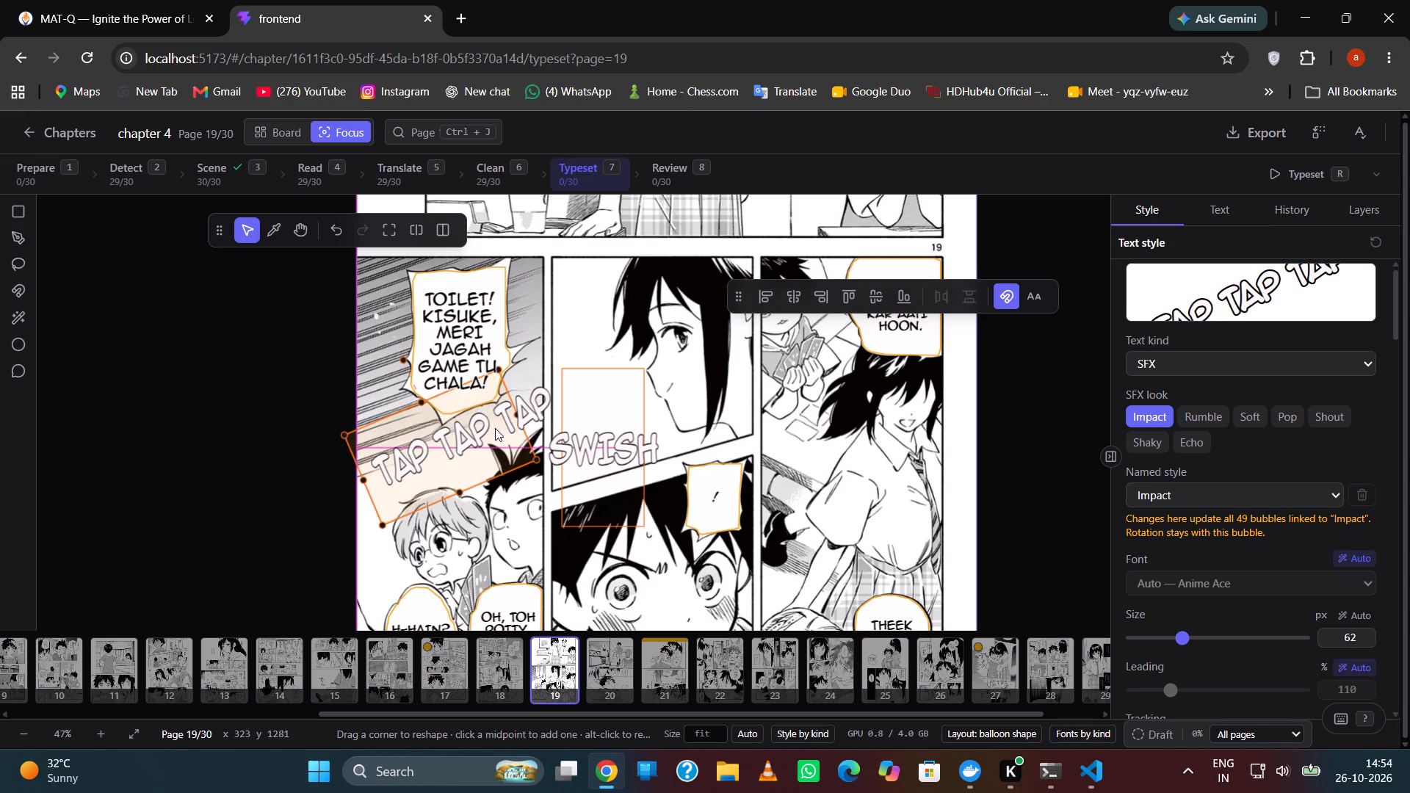
double_click(495, 427)
click(518, 403)
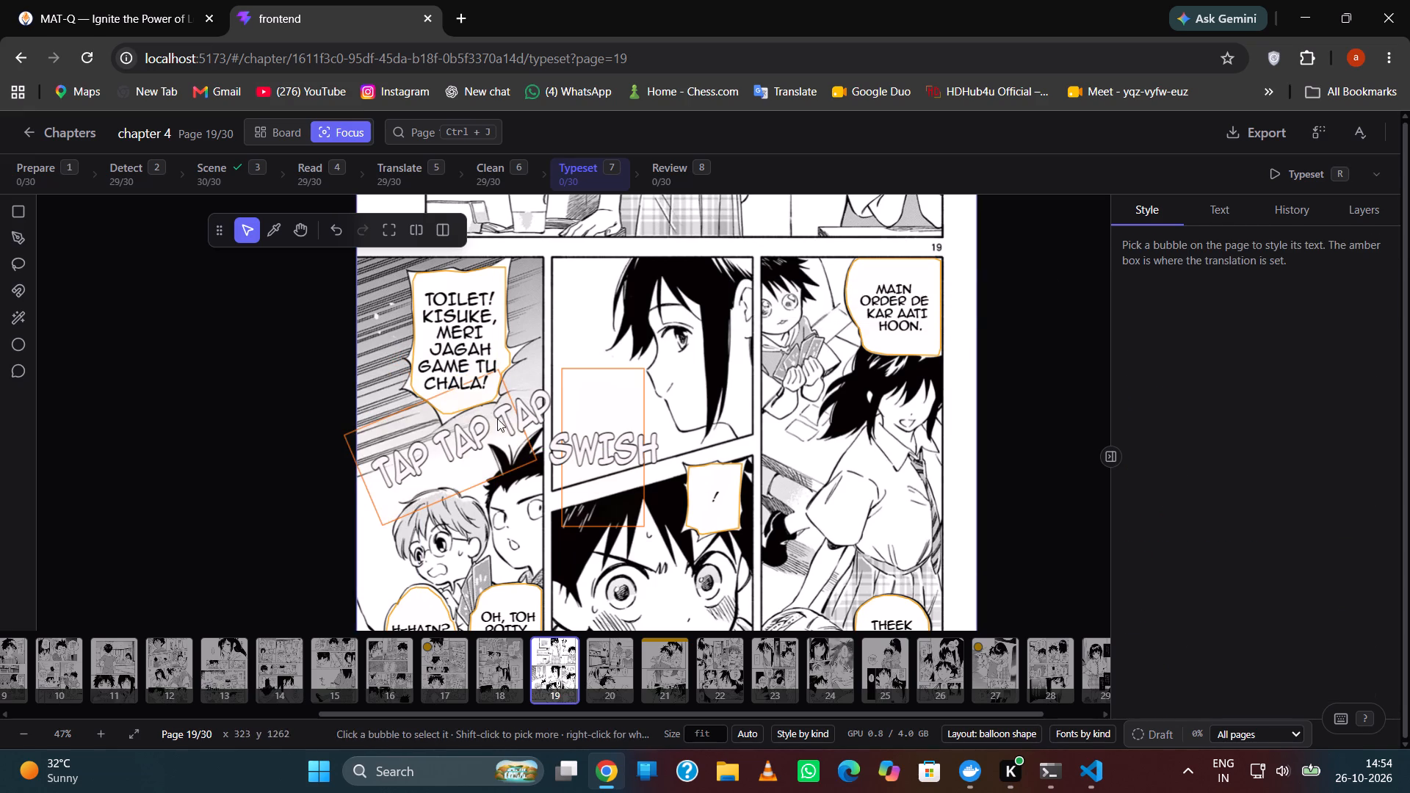
drag(497, 419, 492, 398)
drag(480, 421, 485, 412)
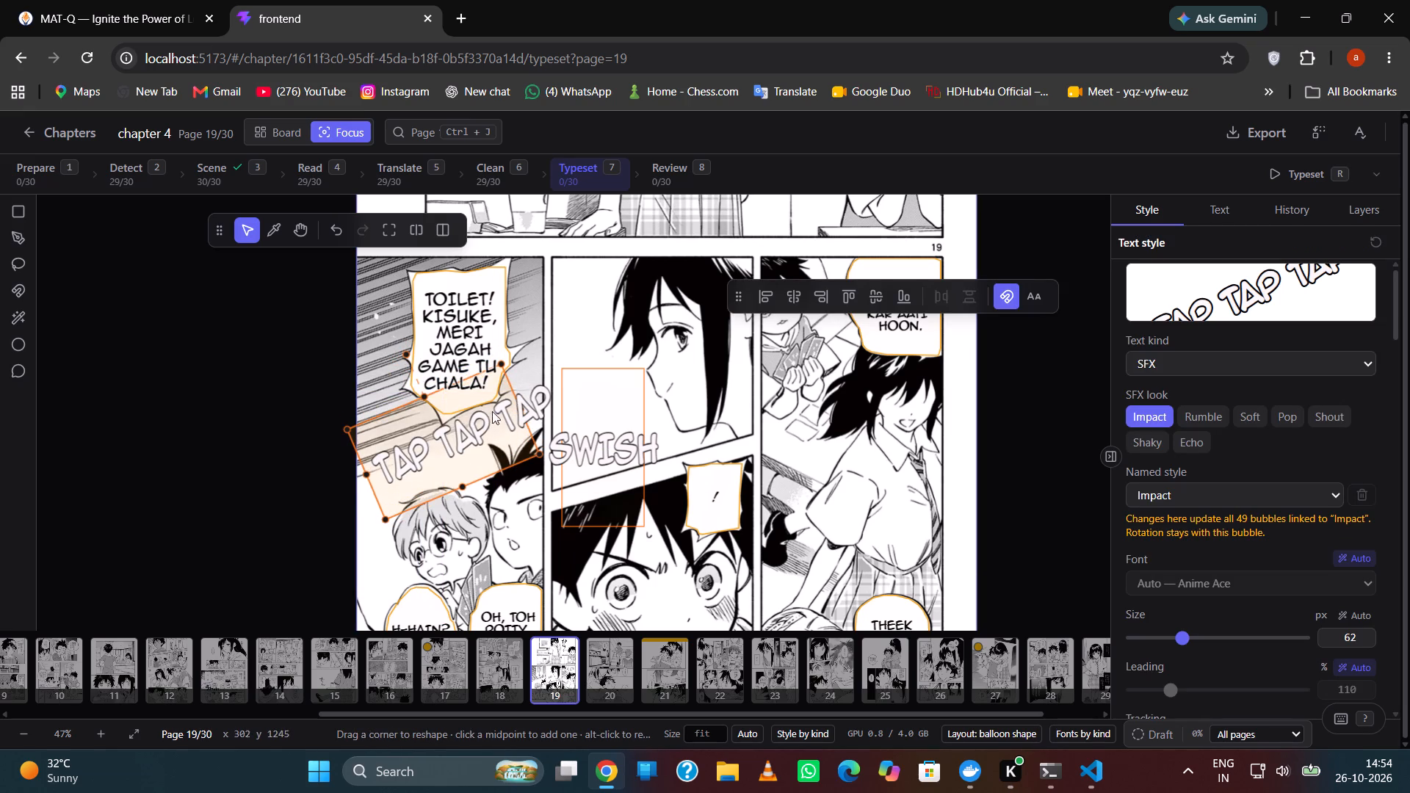
Switch the TAP TAP TAP sound effect to the "This bubble only" style and set its size to 61 px.
click(1174, 504)
click(1176, 518)
click(1173, 612)
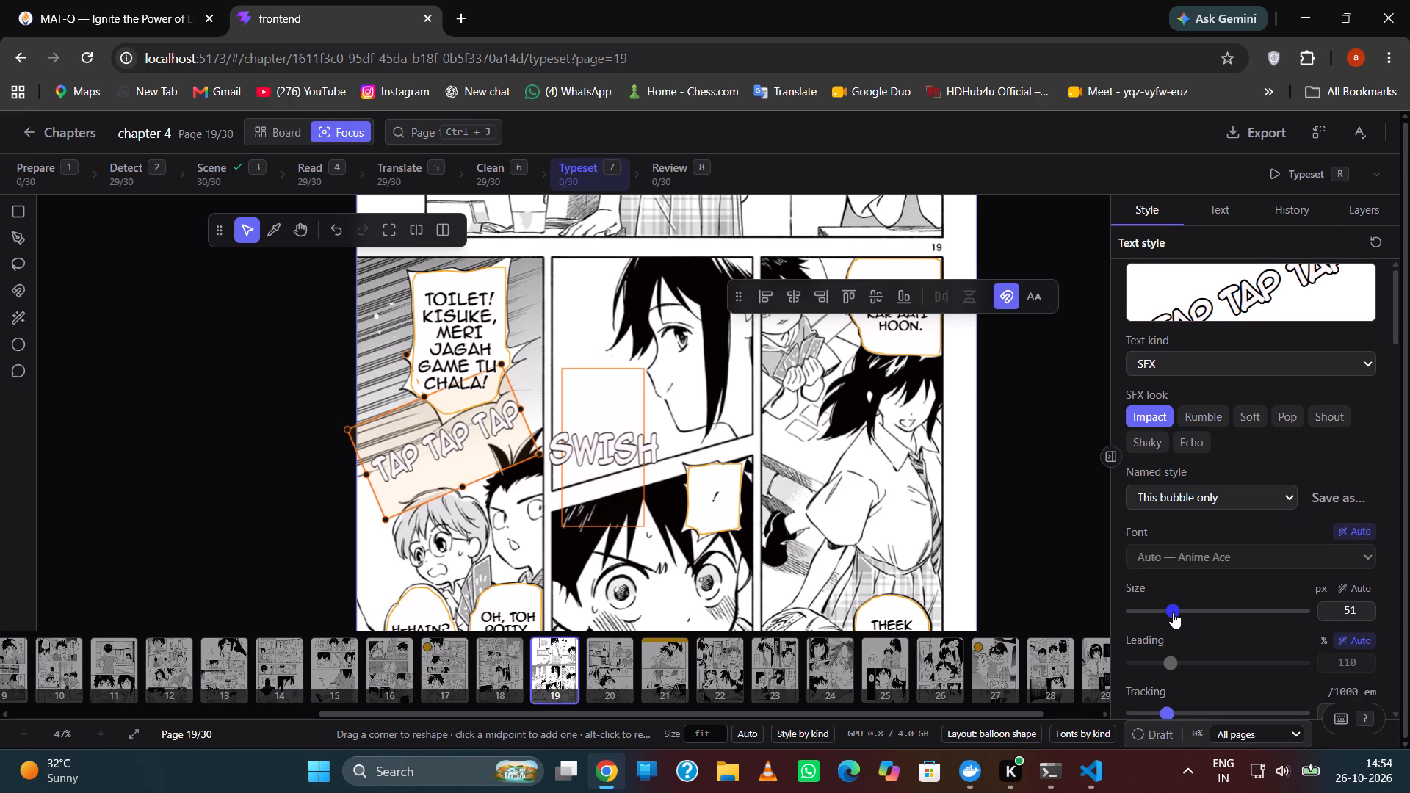
double_click(1177, 609)
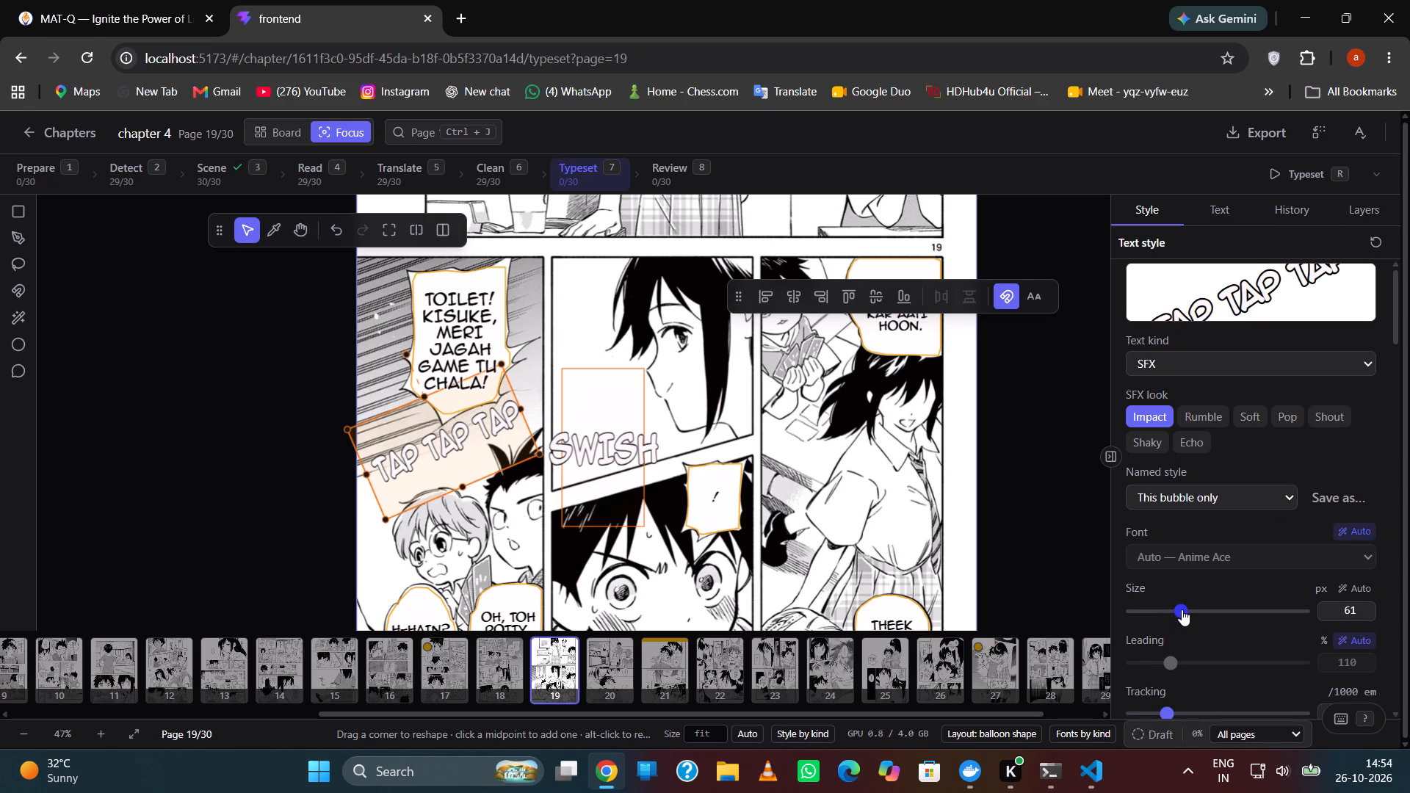
Reduce the TAP TAP TAP sound effect's size to 57 px and deselect it.
click(1182, 609)
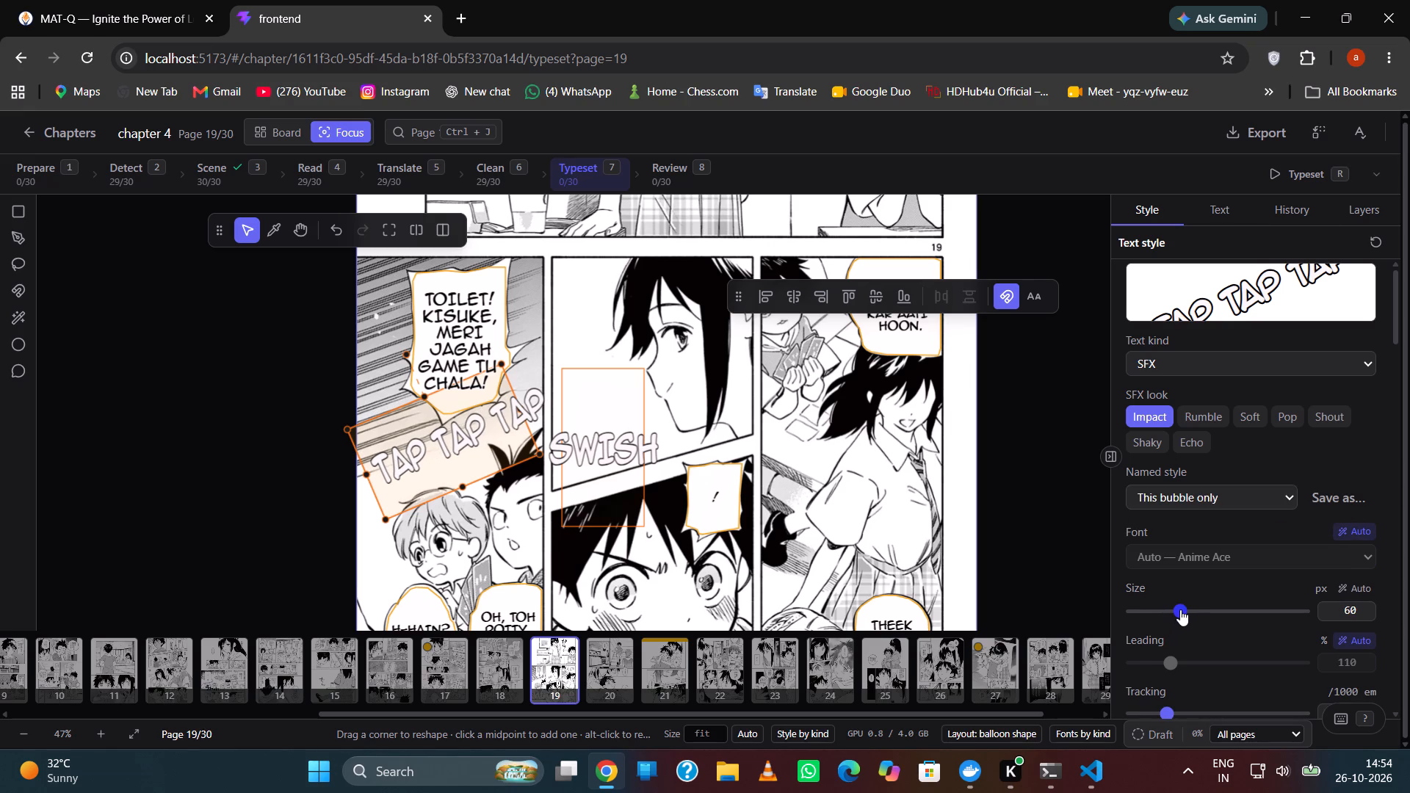
click(1180, 609)
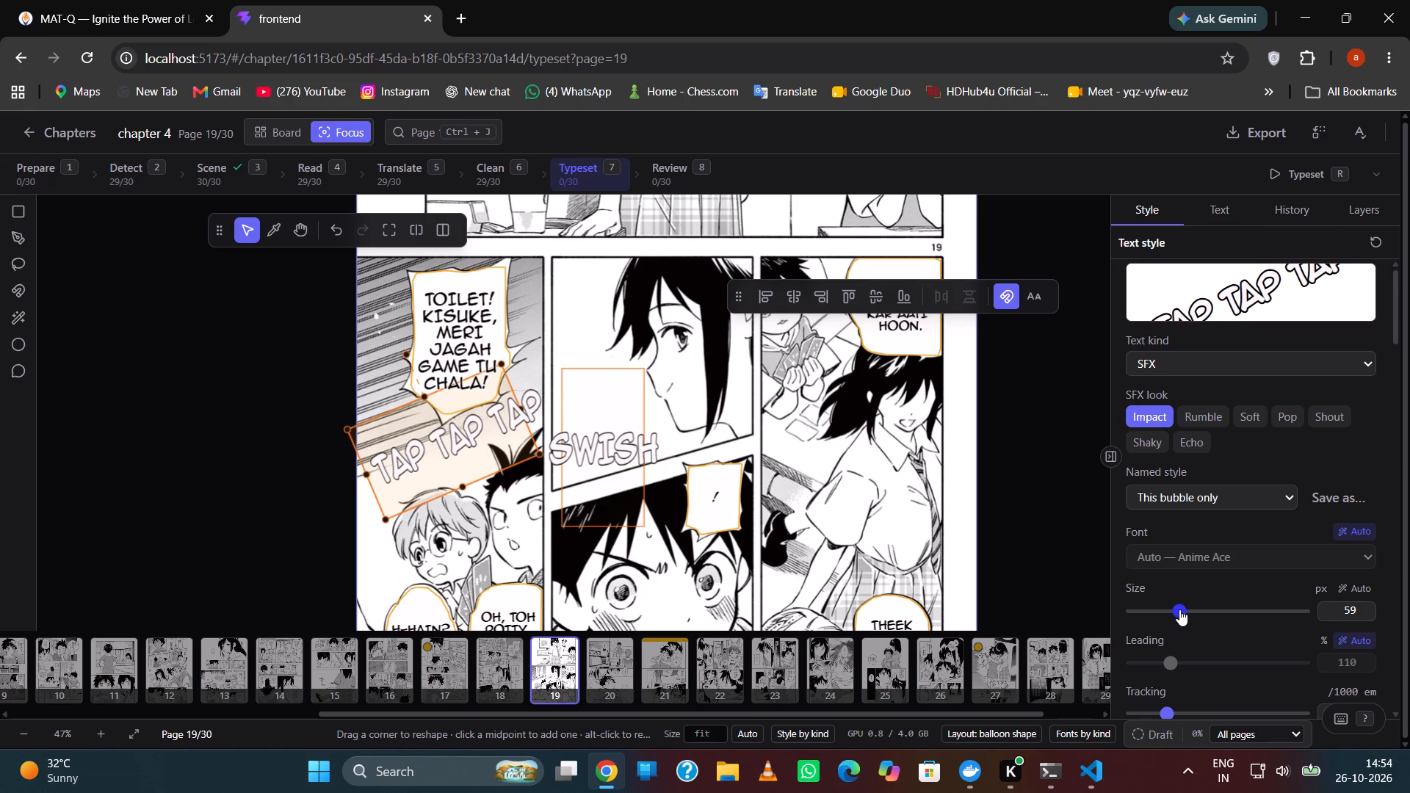
click(1361, 615)
click(1370, 618)
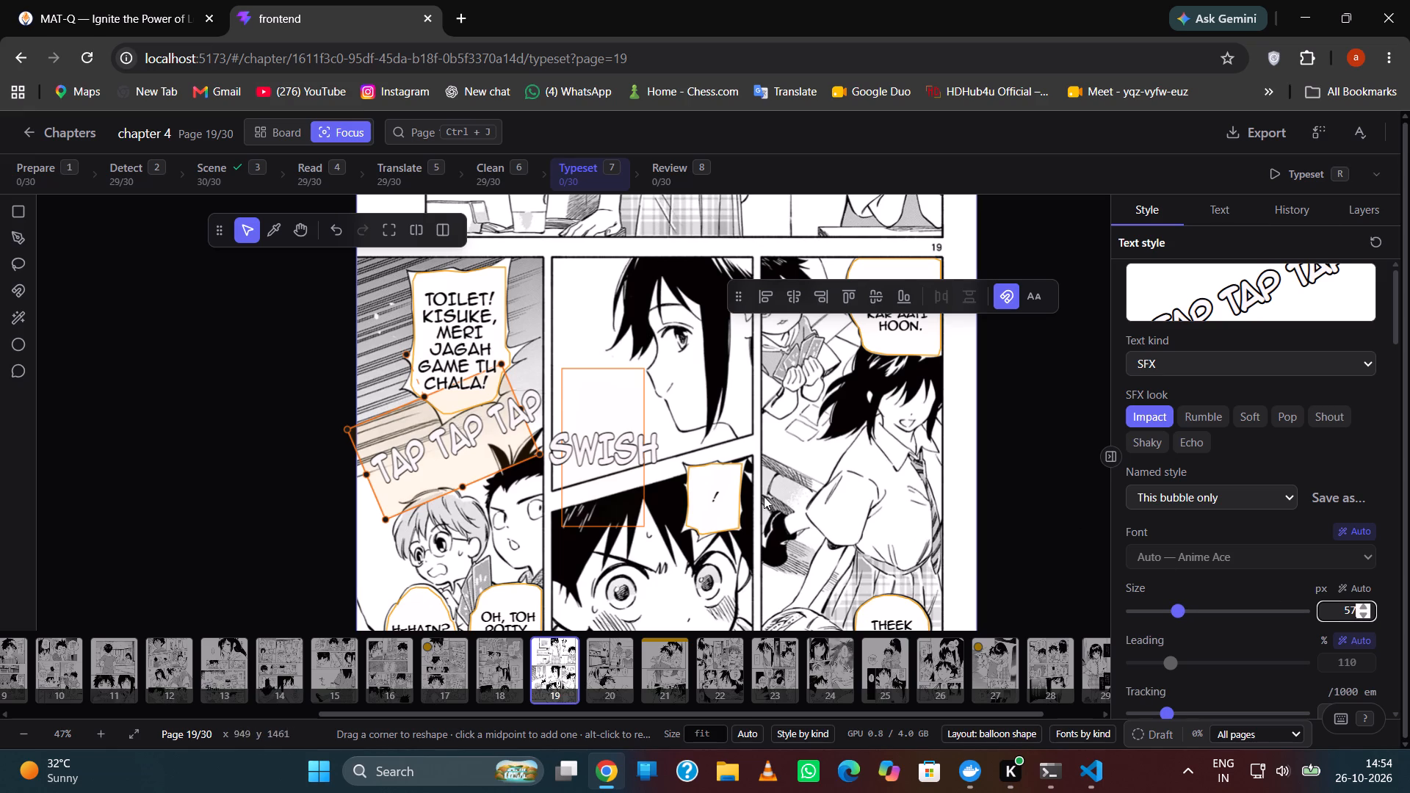
click(757, 421)
Set the SWISH sound effect's size to 57 px, keeping it linked to the Impact style.
key(h)
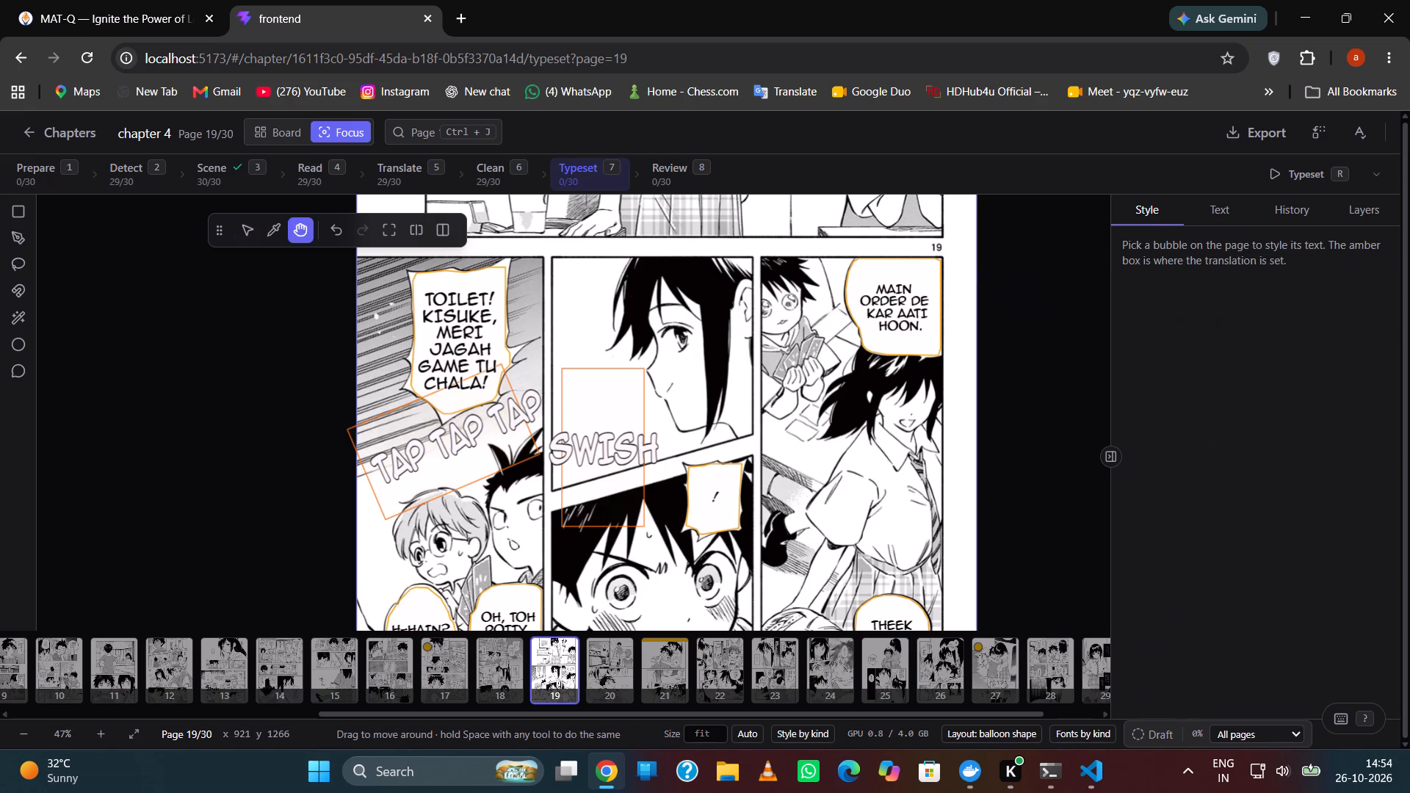
drag(756, 446, 748, 375)
drag(787, 457, 783, 426)
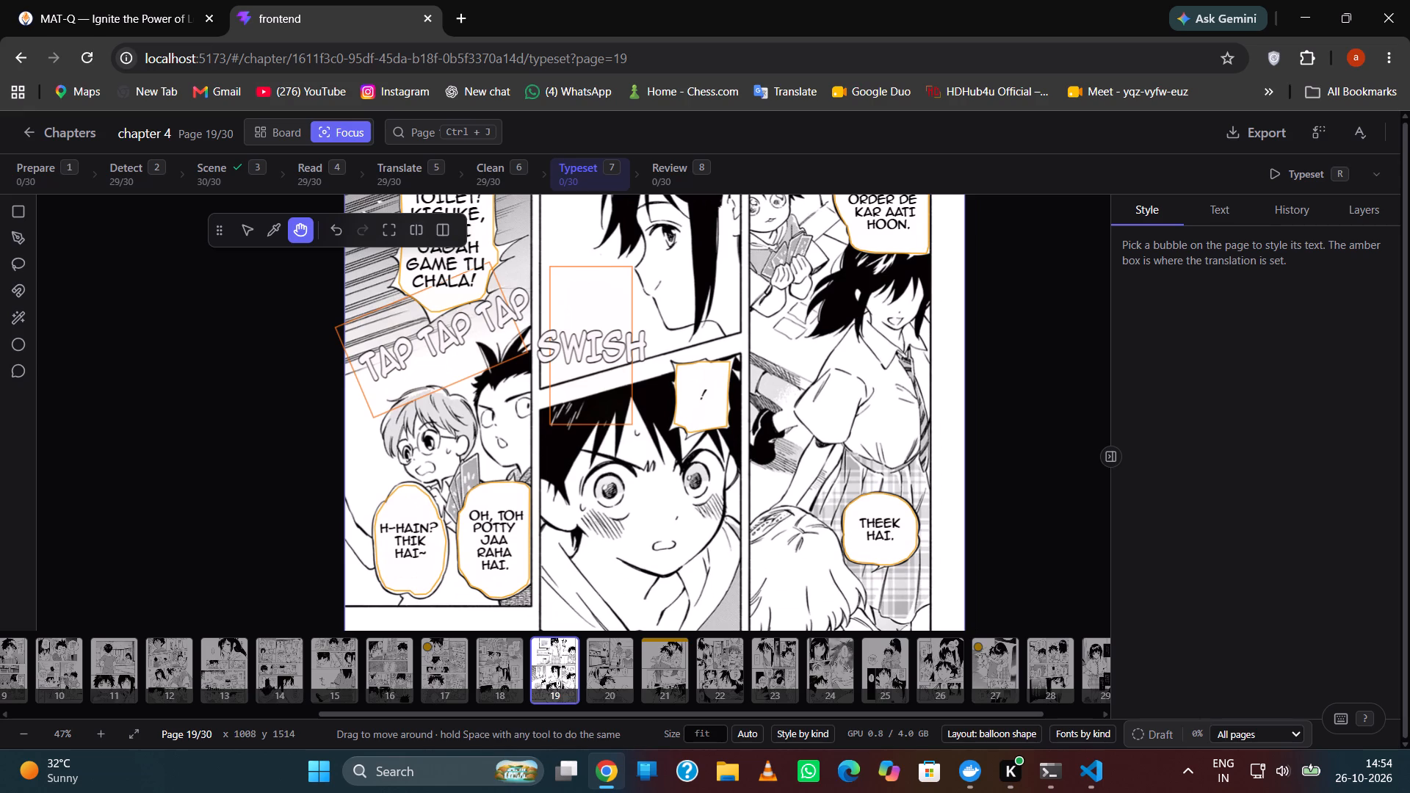
key(v)
click(594, 305)
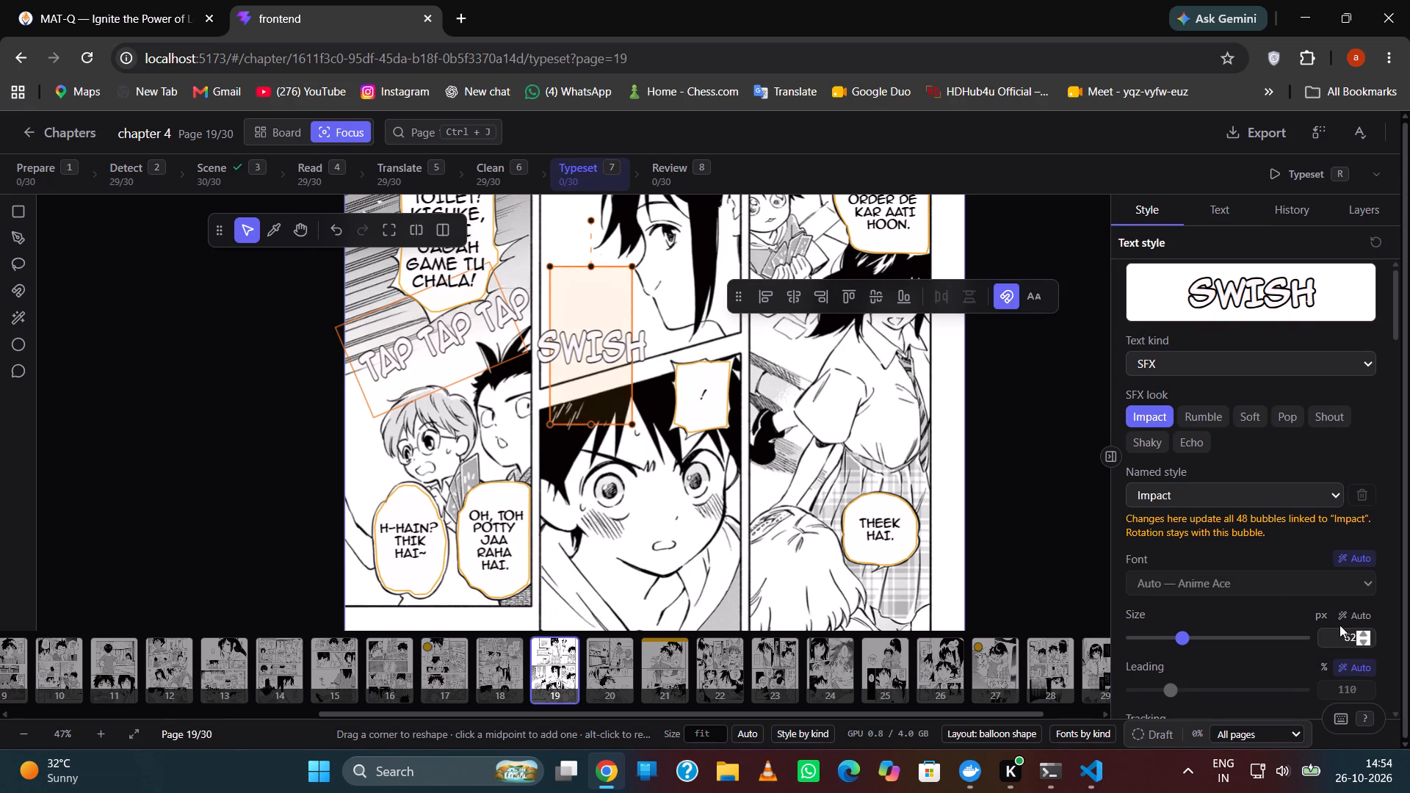
triple_click(1364, 640)
double_click(1364, 640)
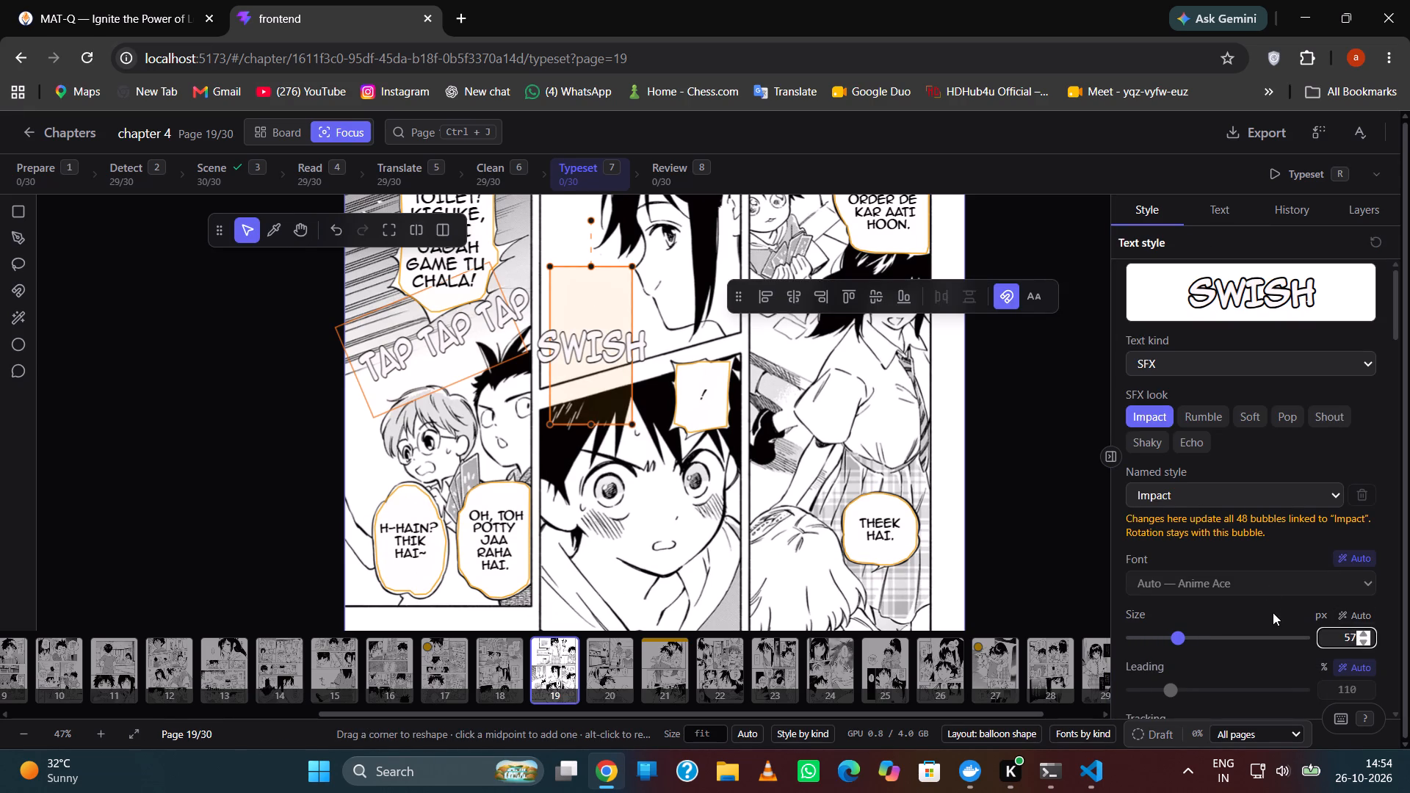
click(1273, 612)
Move the SWISH text area slightly up, away from the panel border below it.
drag(580, 366, 585, 346)
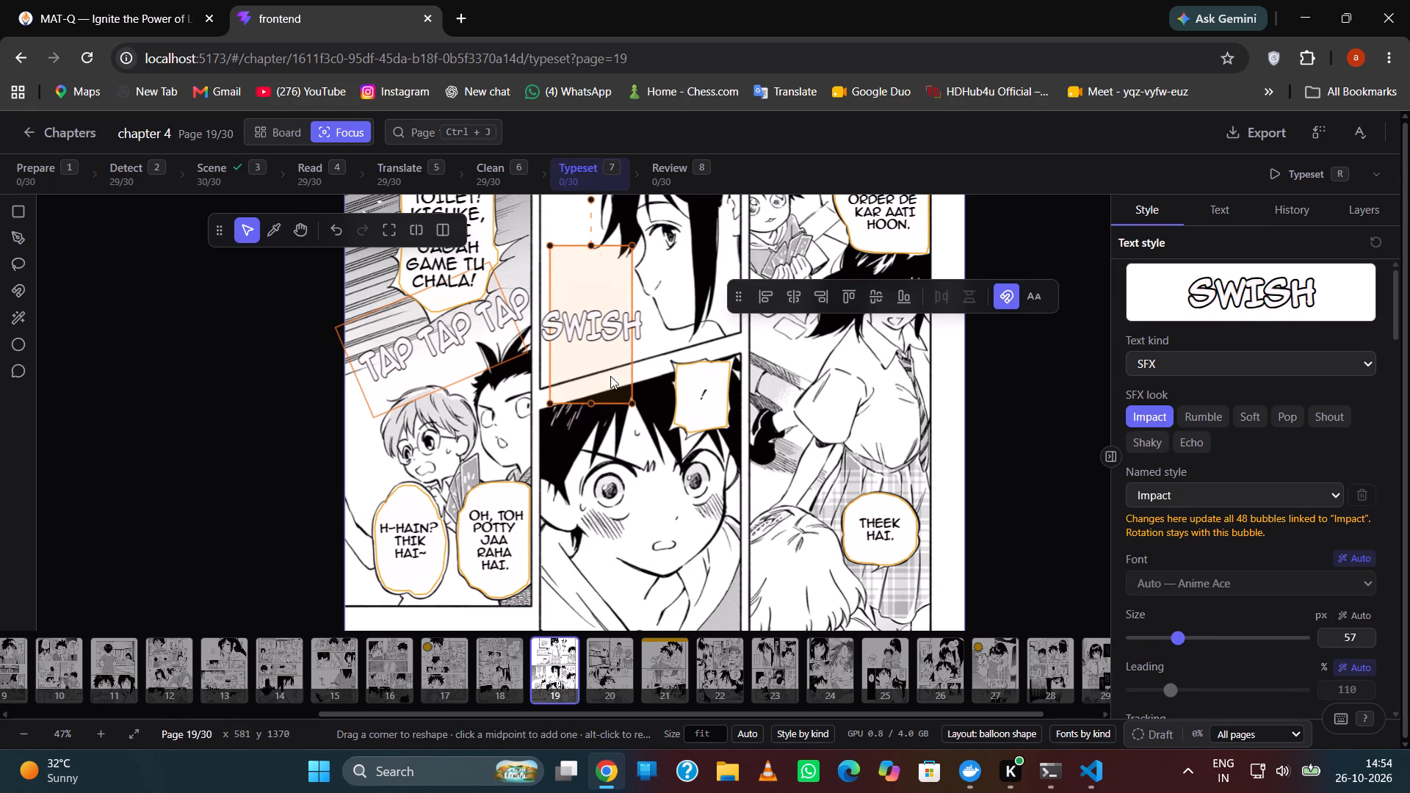
click(643, 456)
On page 20, enlarge the "!" in the bottom panel's speech bubble to 93 px.
key(h)
drag(674, 520, 668, 520)
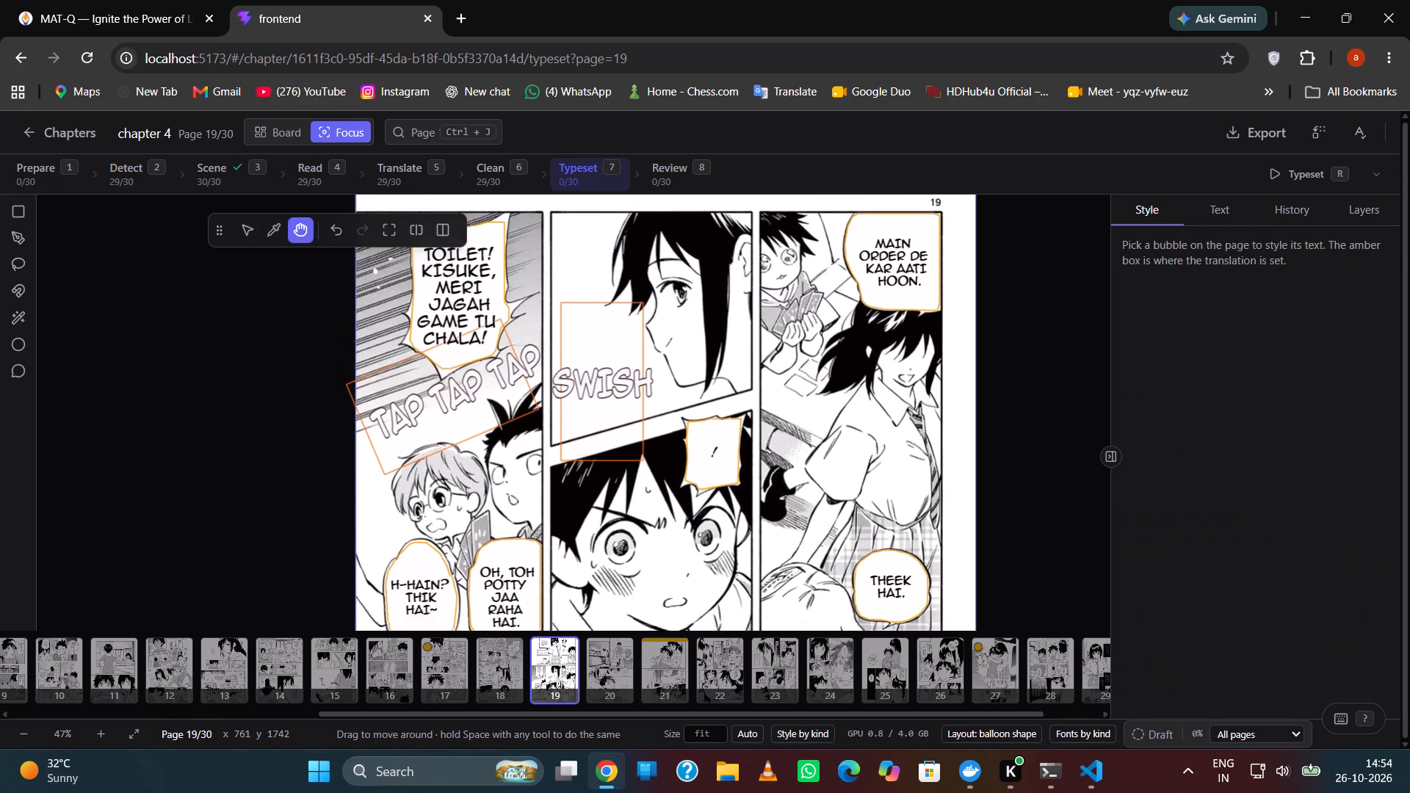
drag(668, 520, 659, 493)
drag(659, 540, 651, 515)
click(602, 682)
scroll(677, 403, up, 4)
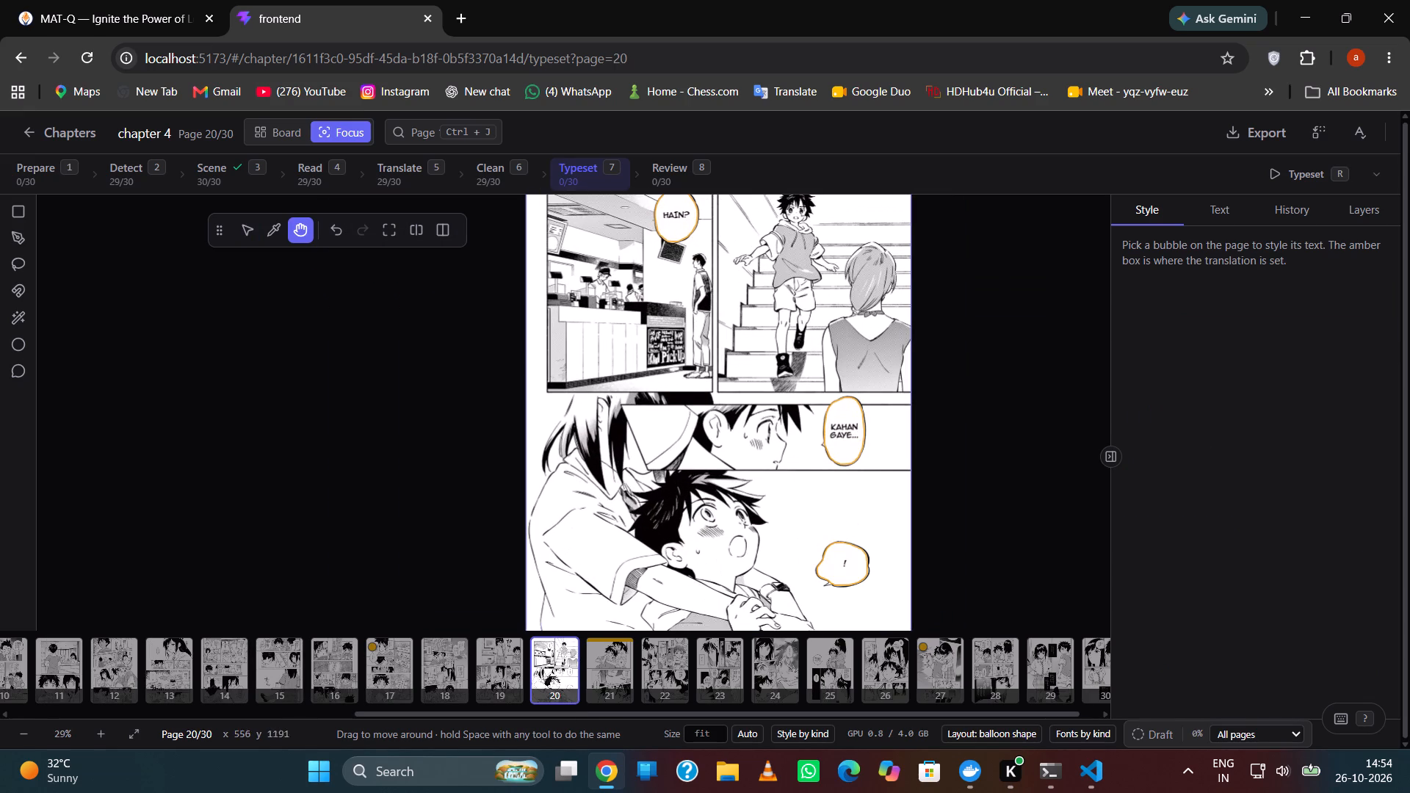
scroll(852, 608, up, 1)
key(v)
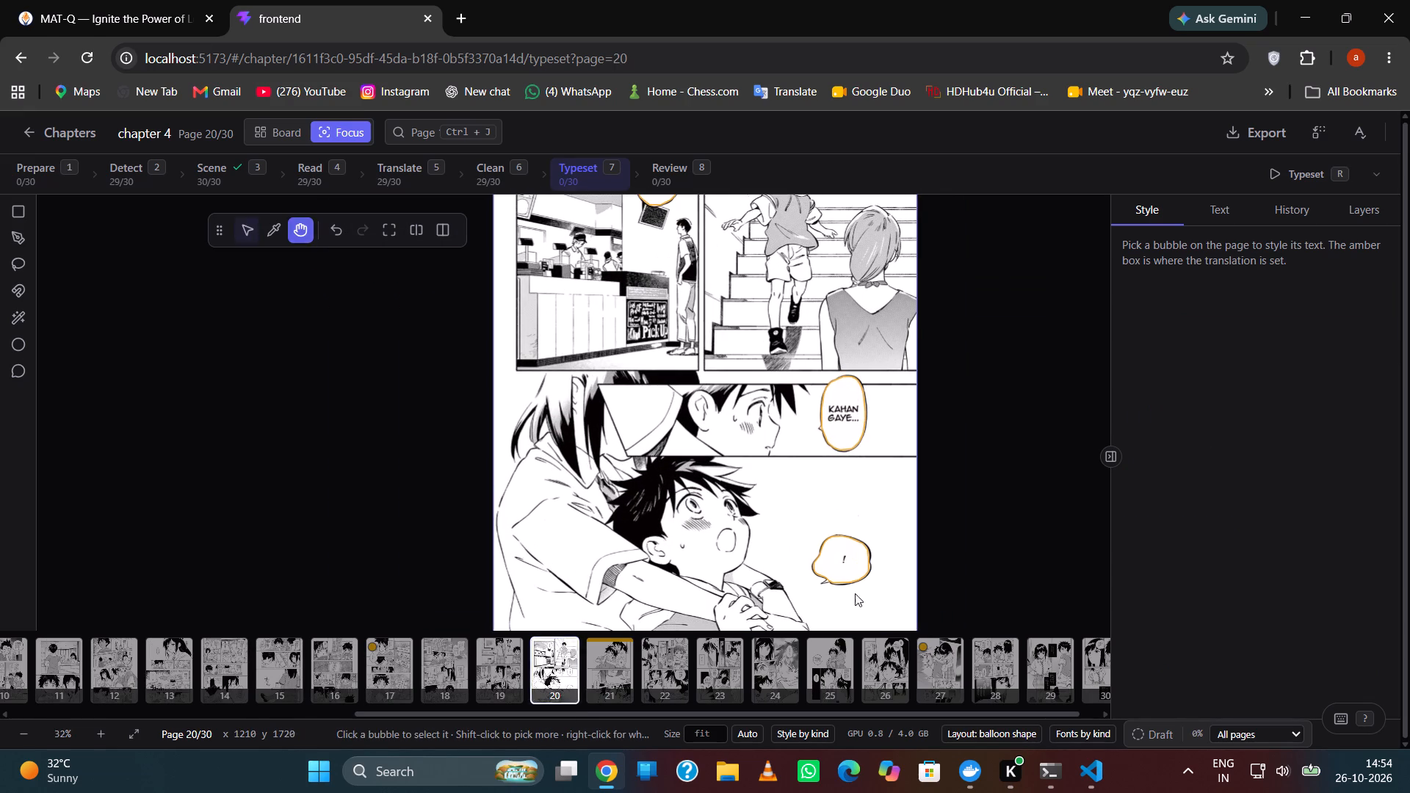
click(842, 561)
click(1338, 508)
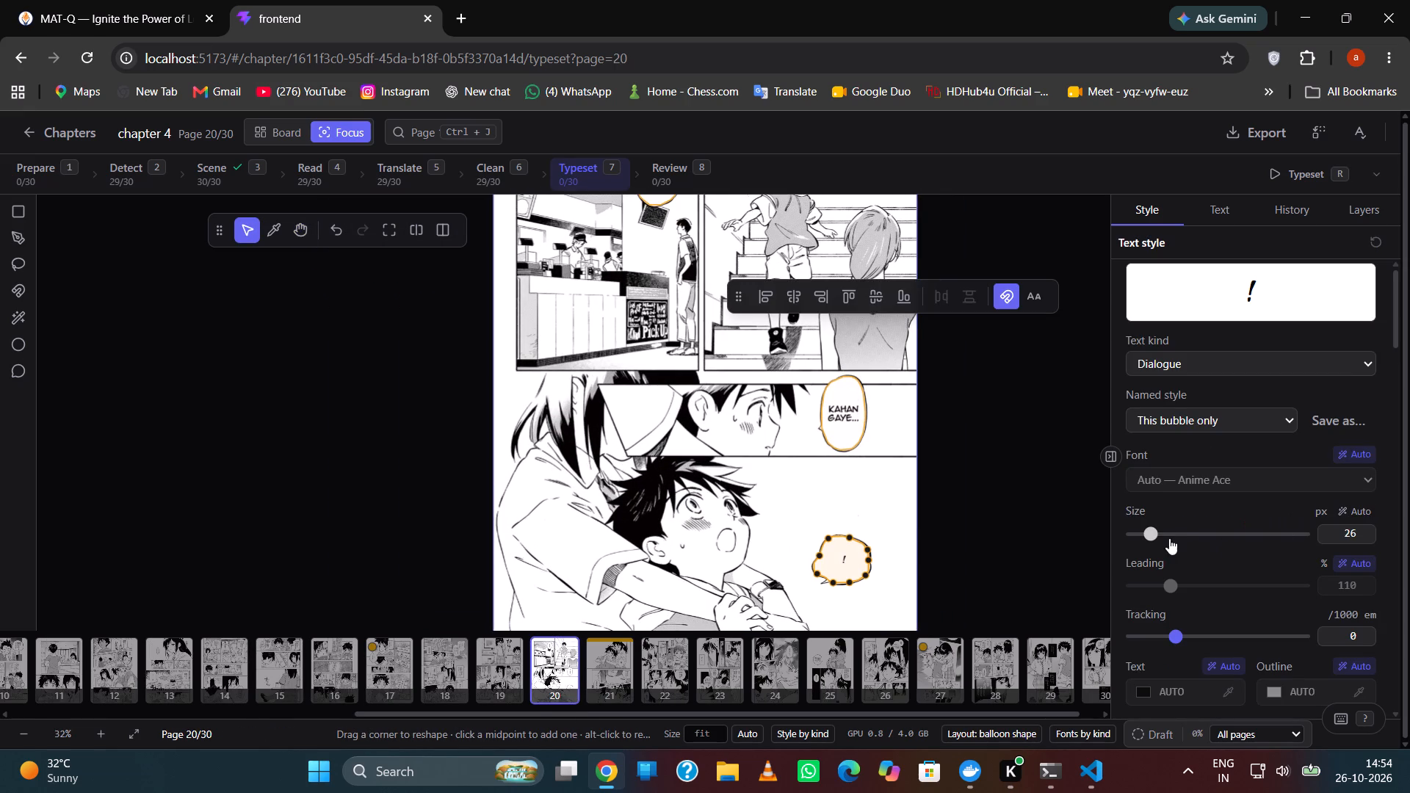
click(1168, 535)
click(1186, 539)
click(1209, 531)
click(877, 467)
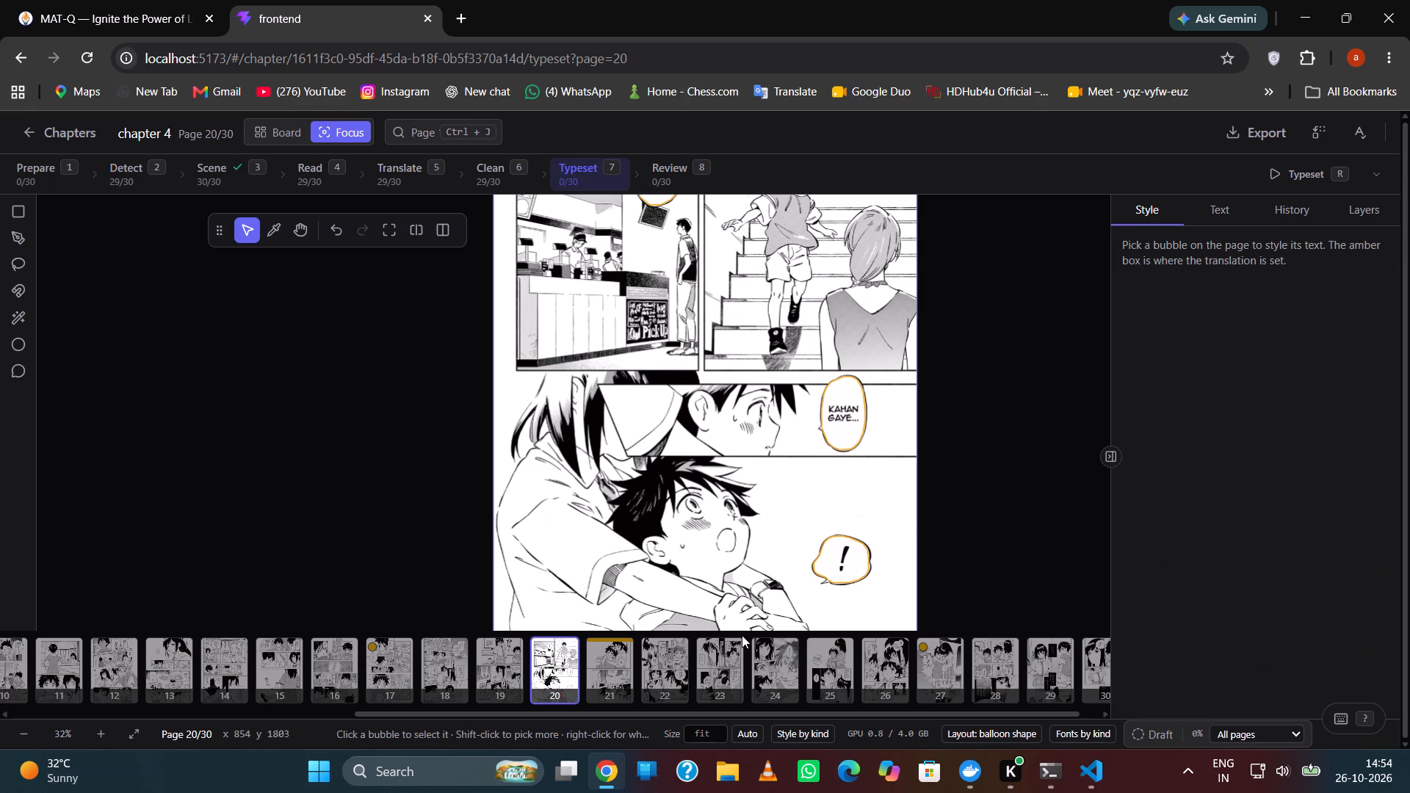
click(610, 681)
scroll(742, 347, up, 4)
key(h)
drag(690, 540, 684, 497)
scroll(684, 496, up, 5)
drag(684, 496, 669, 493)
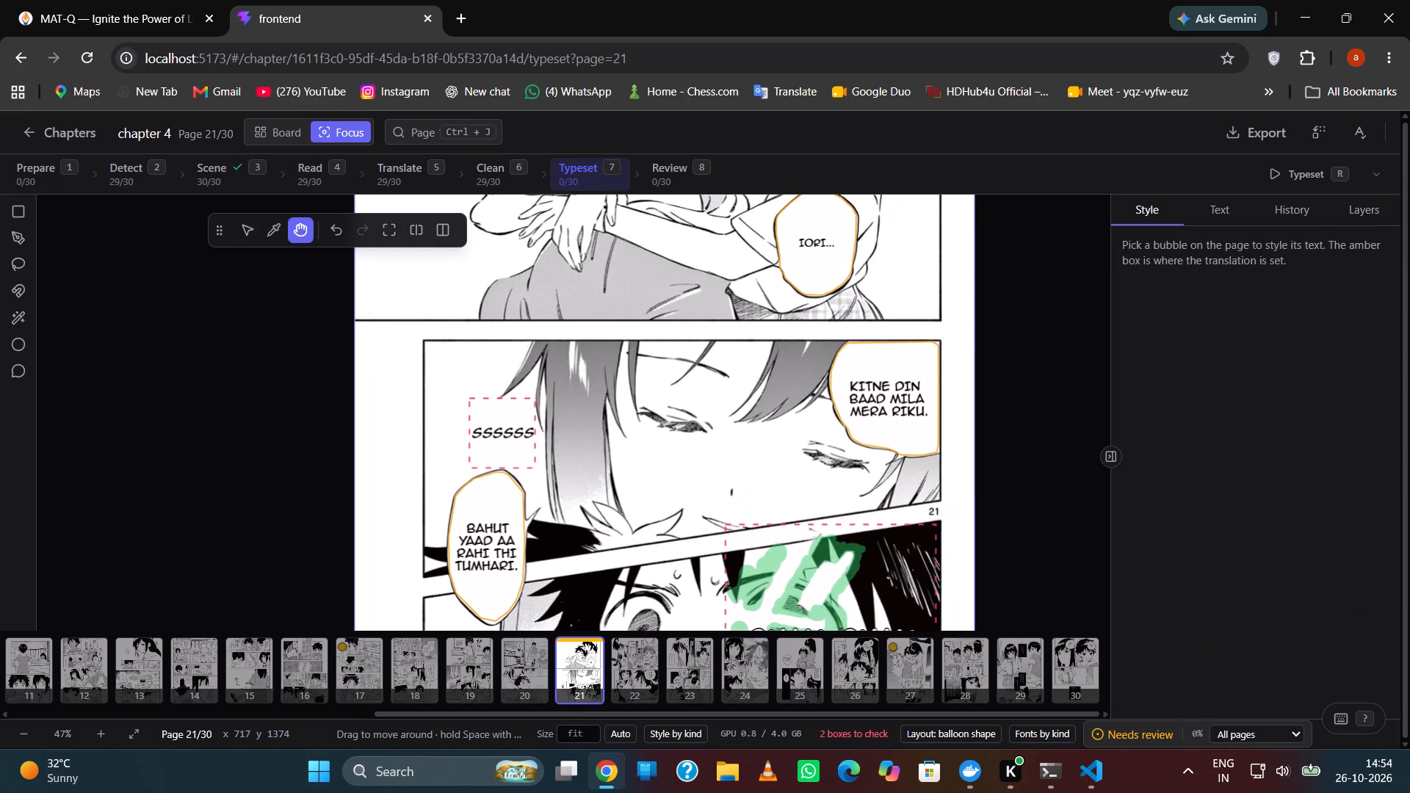
drag(669, 493, 643, 448)
drag(634, 487, 625, 438)
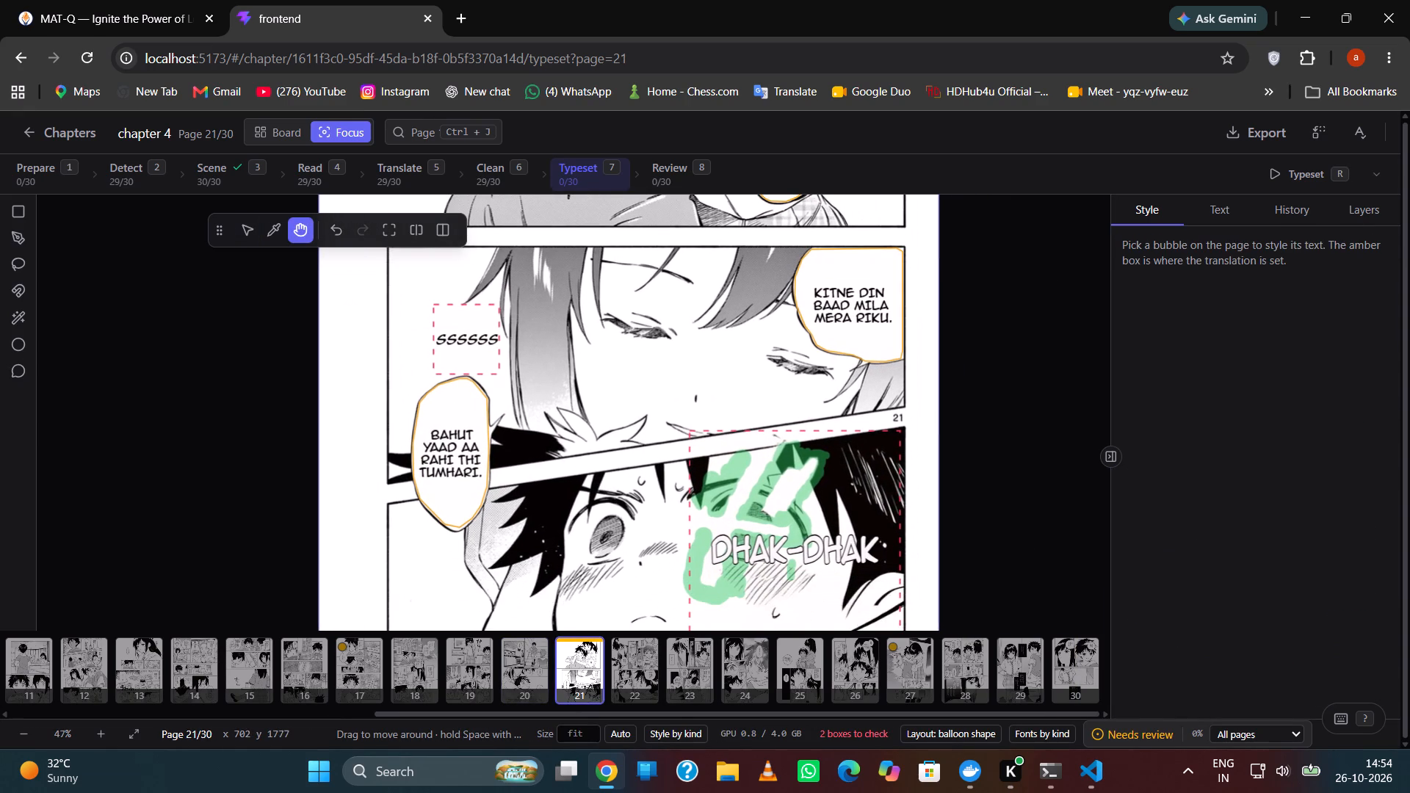
key(v)
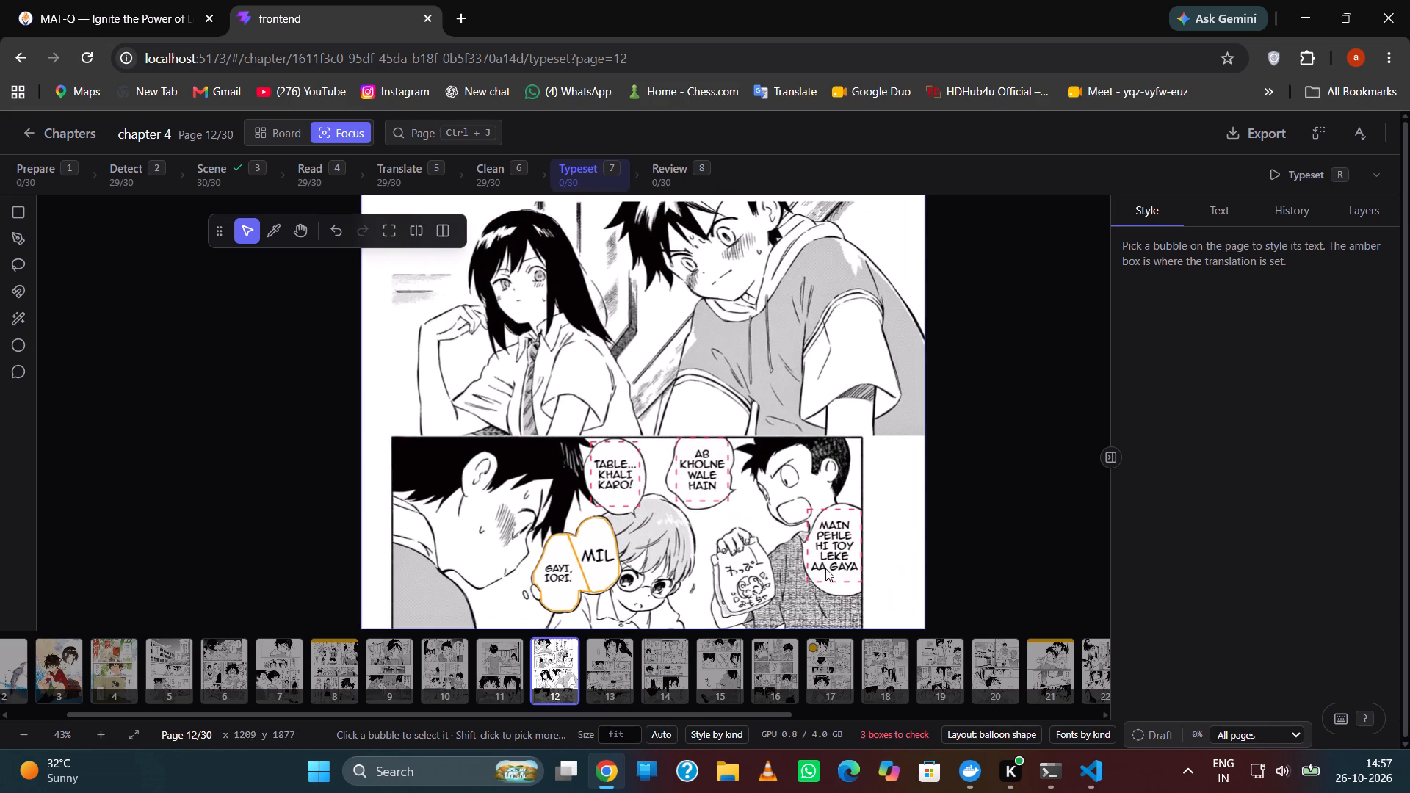
click(519, 667)
click(505, 667)
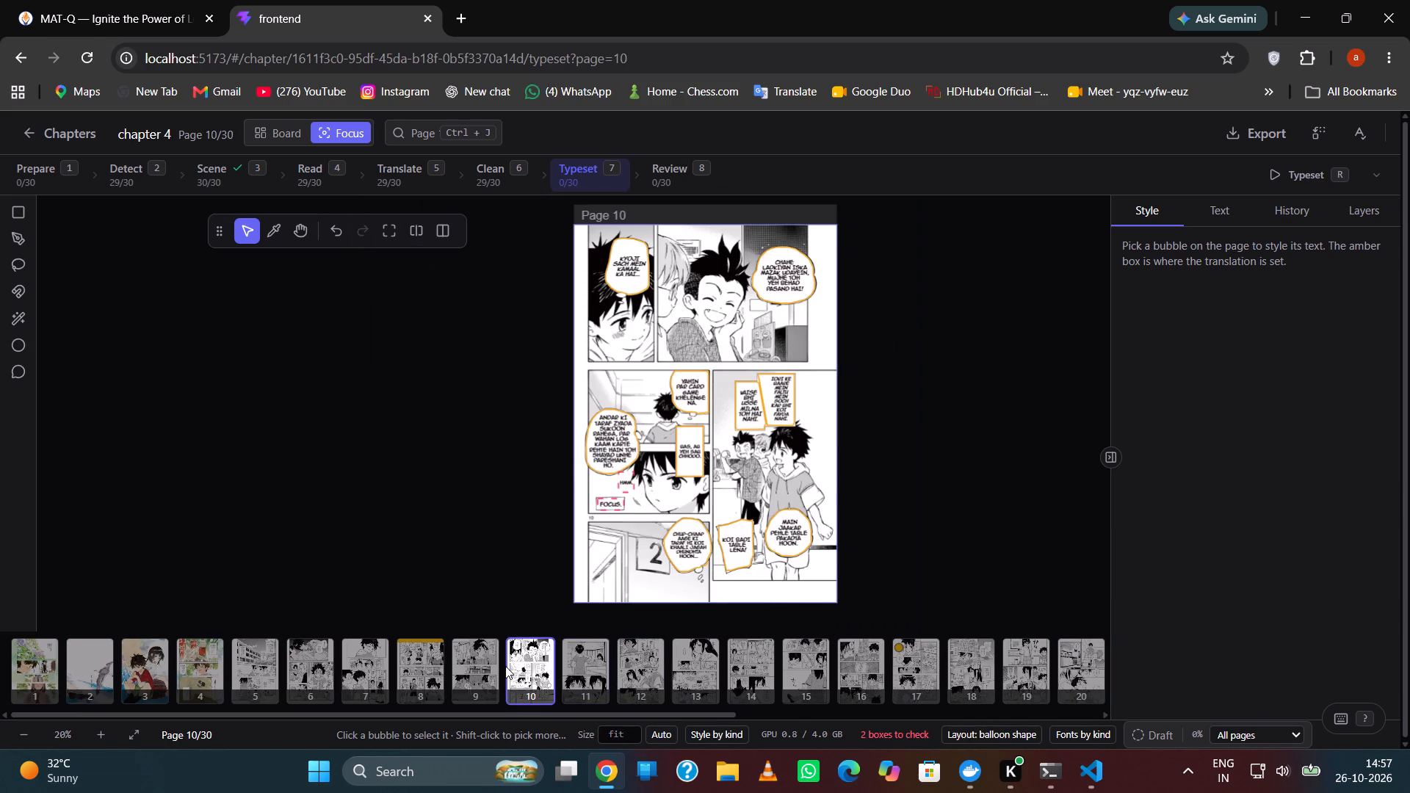
click(467, 665)
click(439, 660)
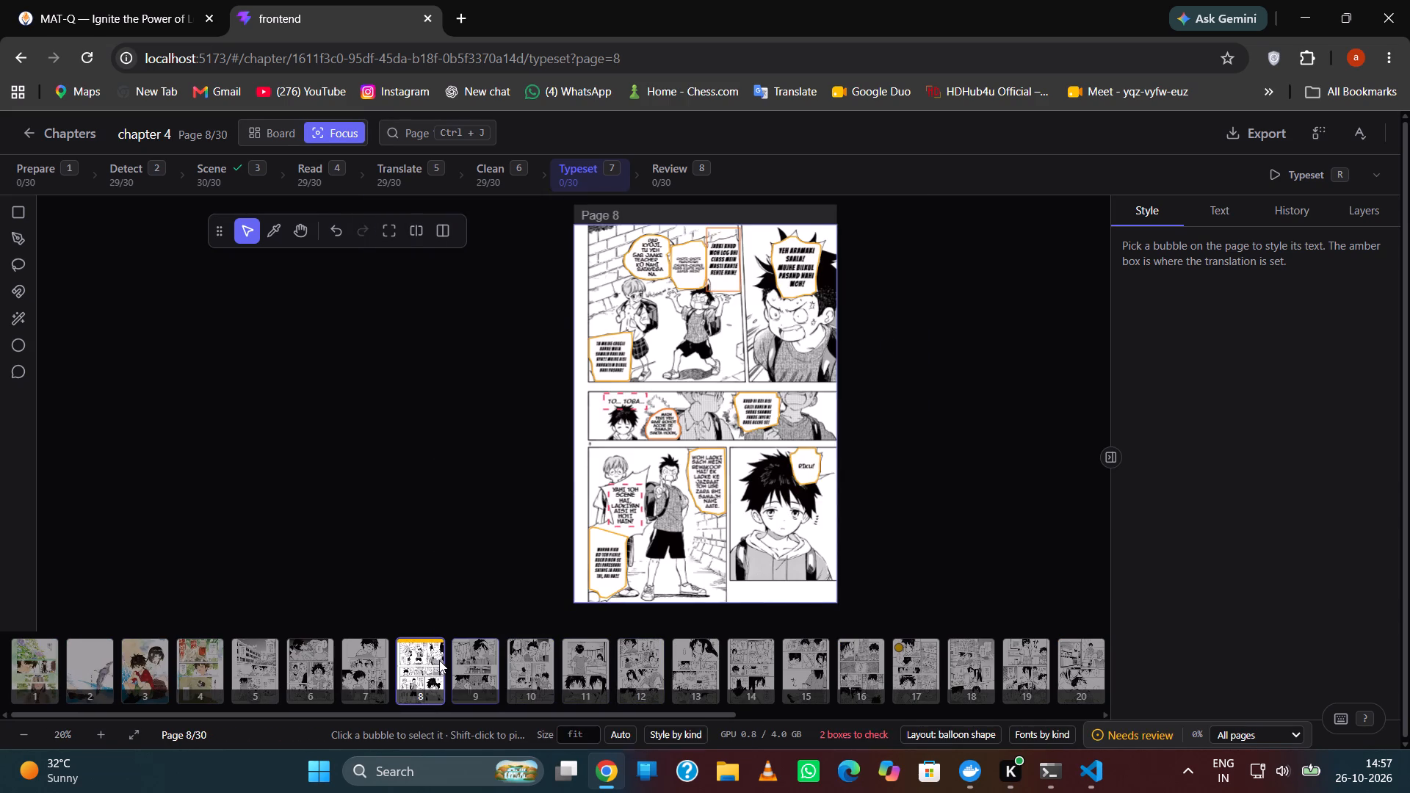
scroll(715, 378, up, 4)
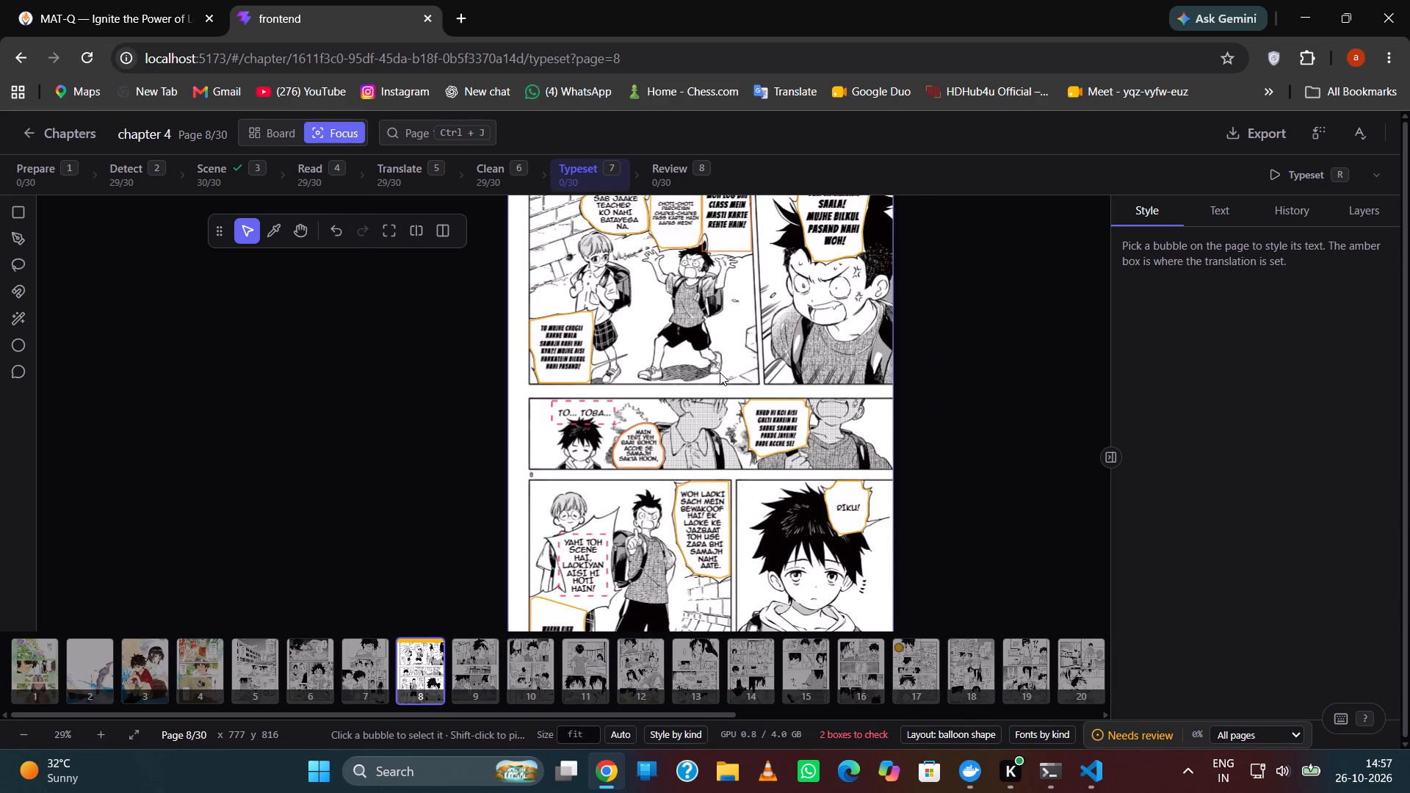
key(h)
drag(720, 372, 708, 453)
scroll(705, 442, up, 3)
drag(707, 433, 705, 499)
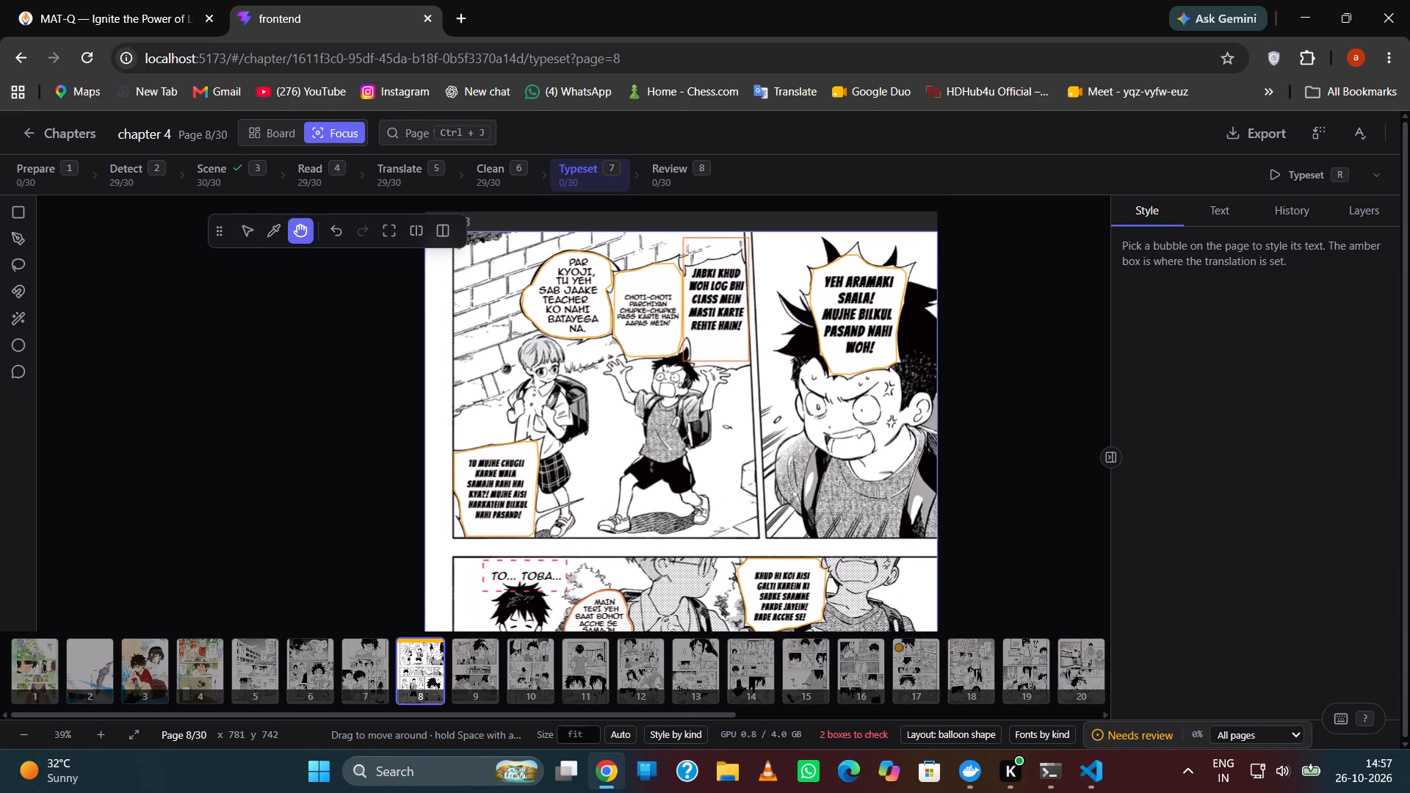
Give page 8's "YEH ARAMAKI SAALA!" bubble the translator context "Aramaki is a girl", copying the name from its translation.
key(v)
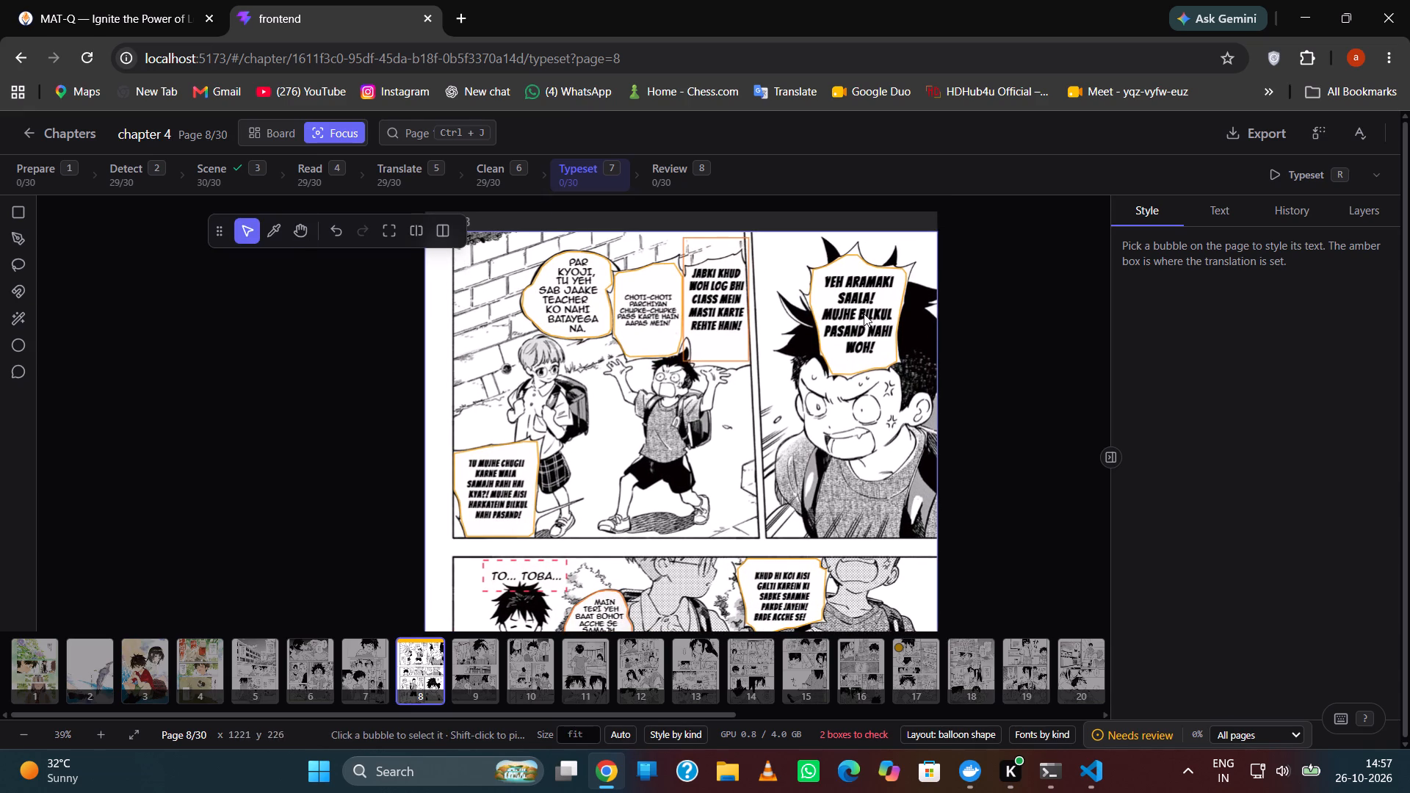
click(864, 314)
scroll(1197, 486, down, 3)
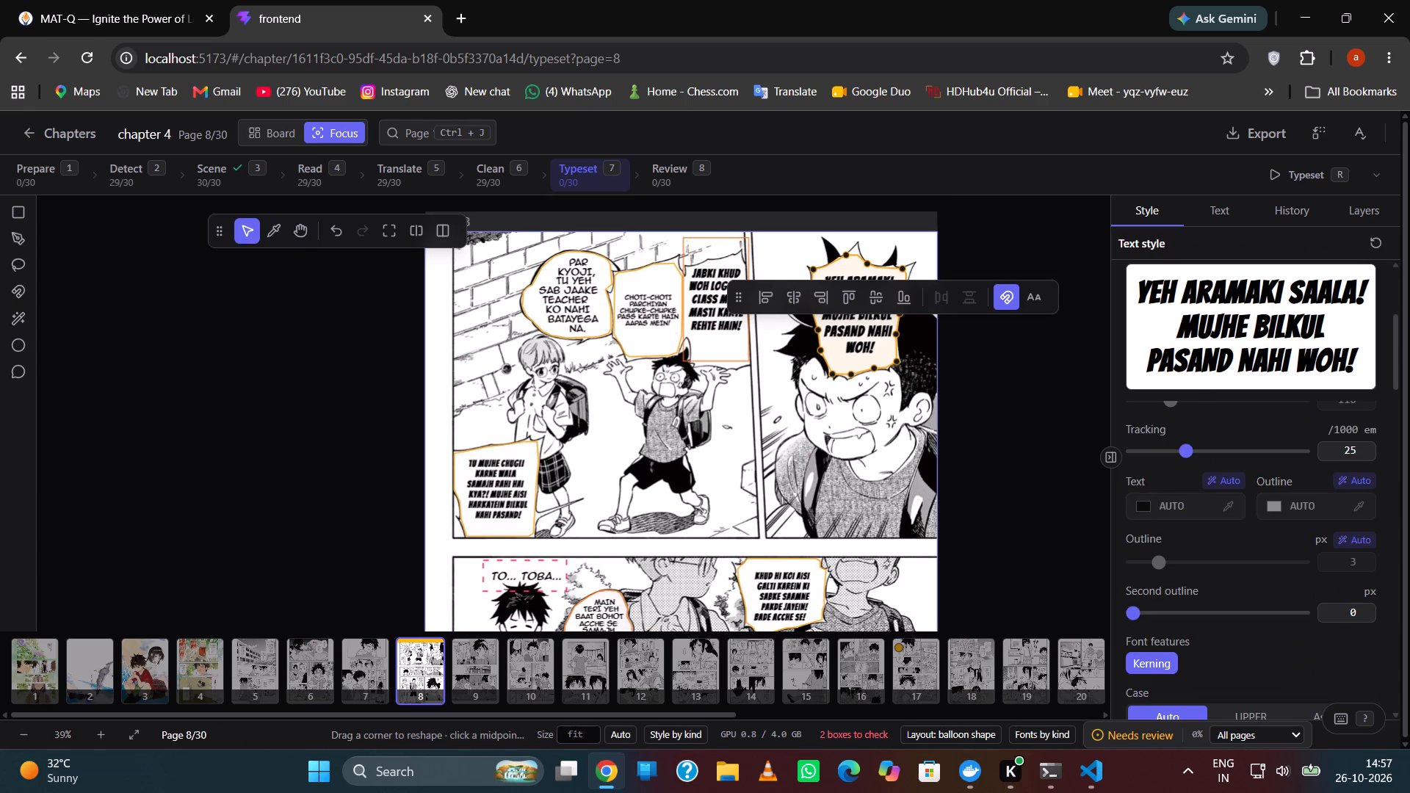
click(1214, 232)
double_click(1216, 226)
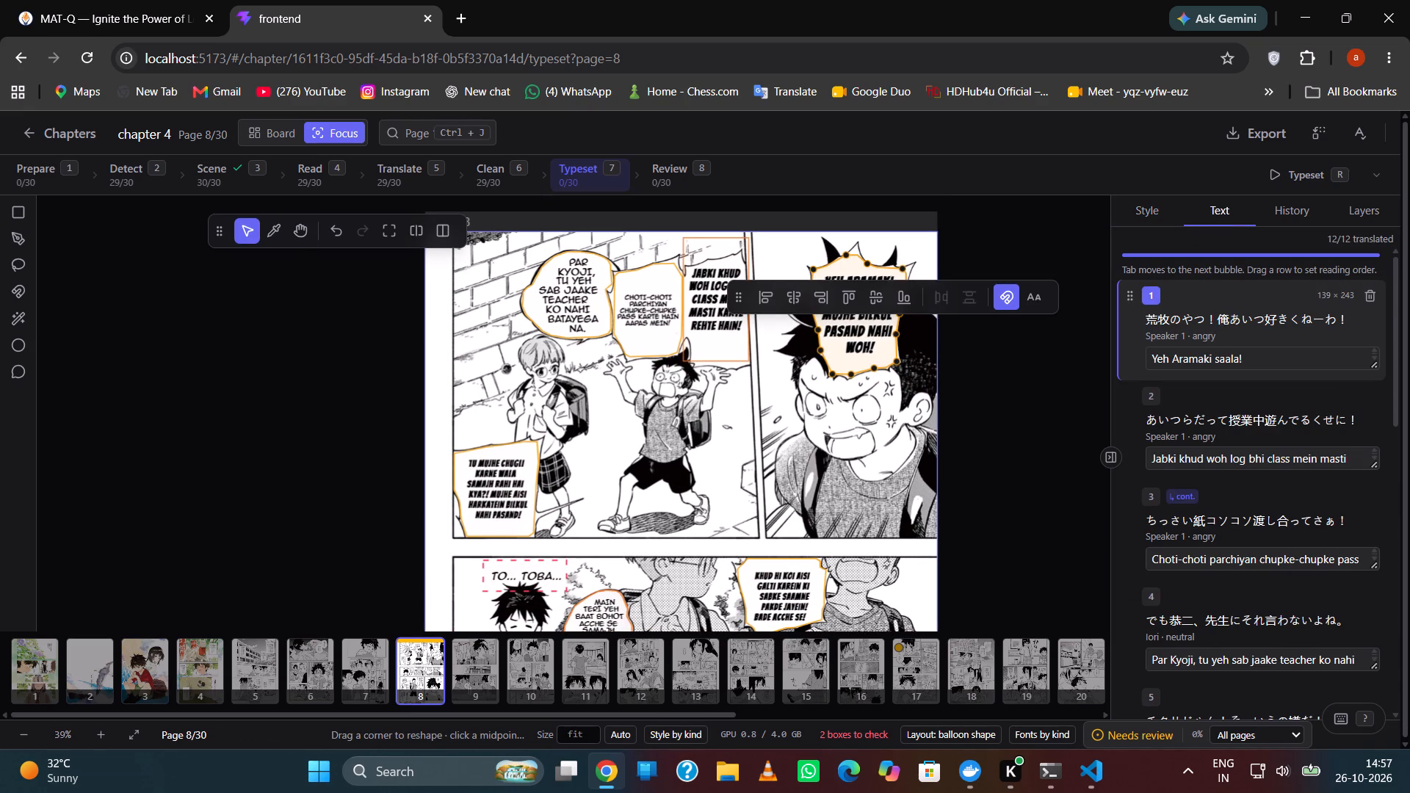
drag(1213, 361, 1175, 358)
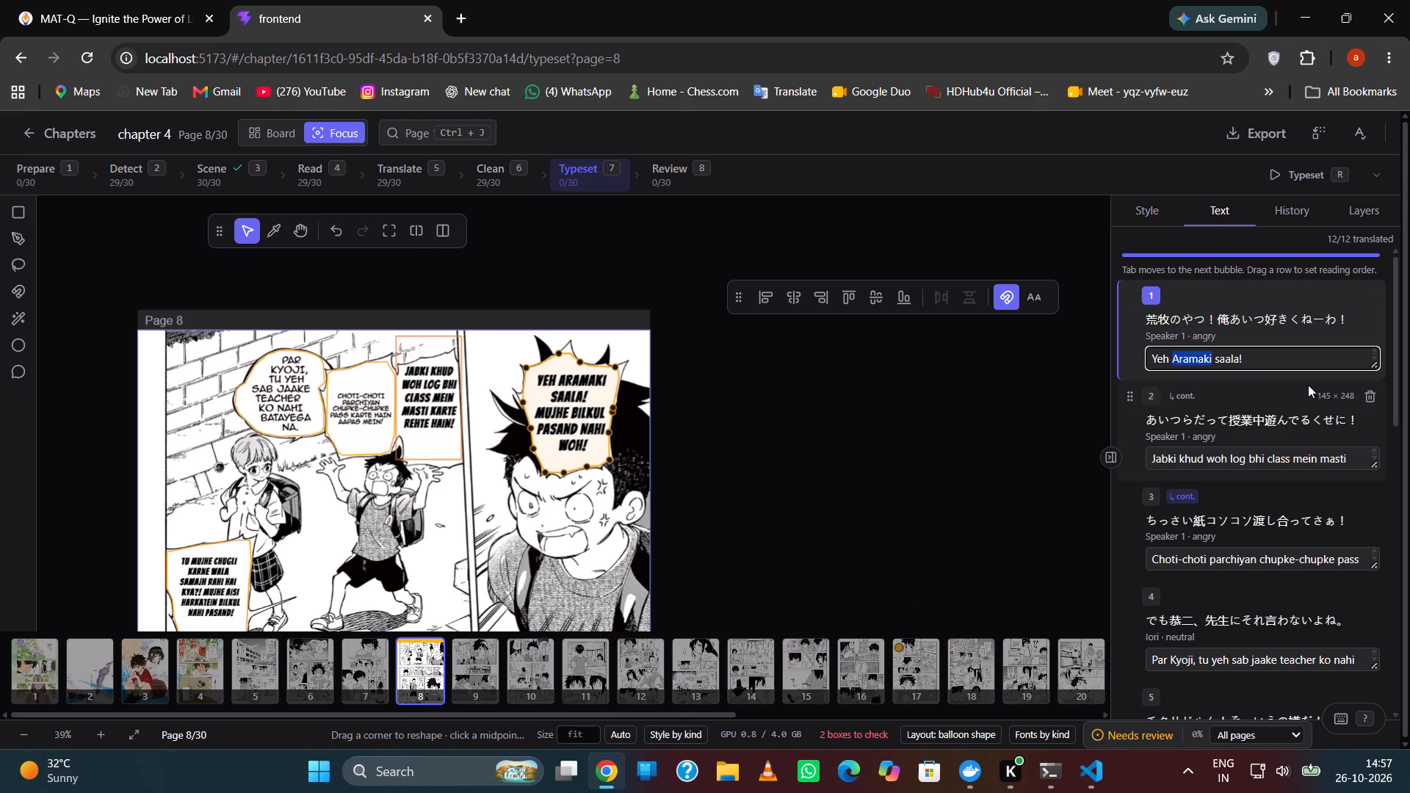
key(ctrl+c)
click(1177, 208)
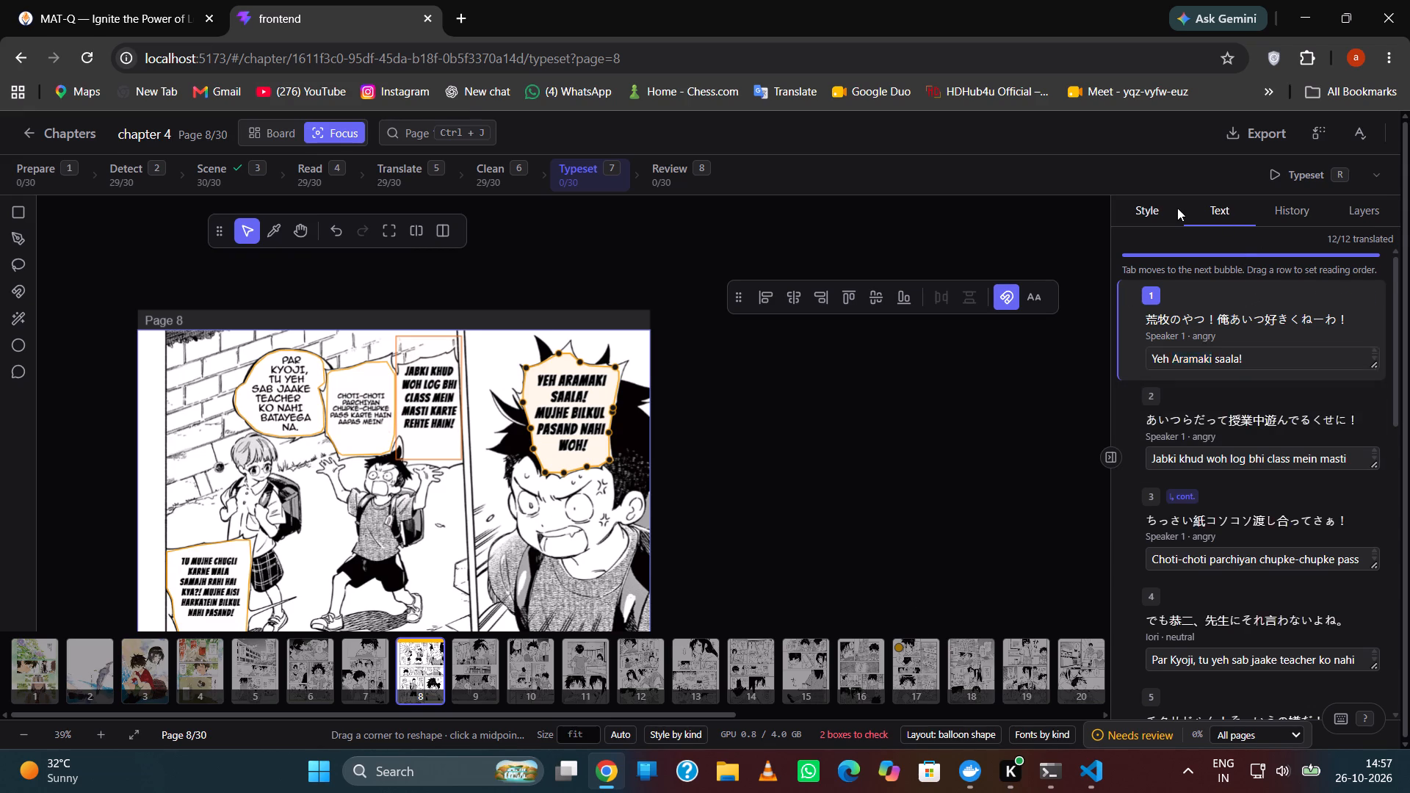
scroll(1284, 461, down, 20)
scroll(1284, 461, down, 4)
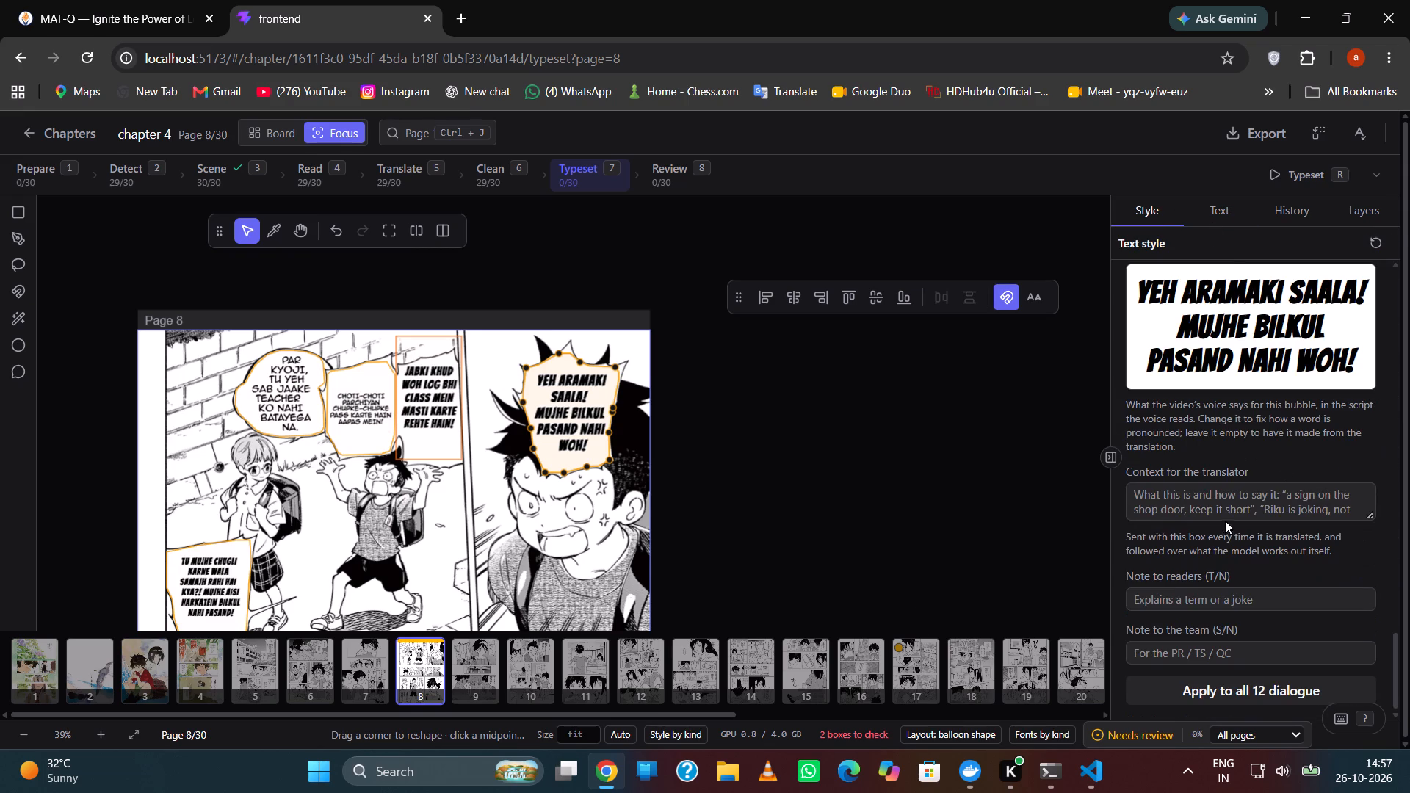
click(1216, 502)
key(ctrl+v)
key(space)
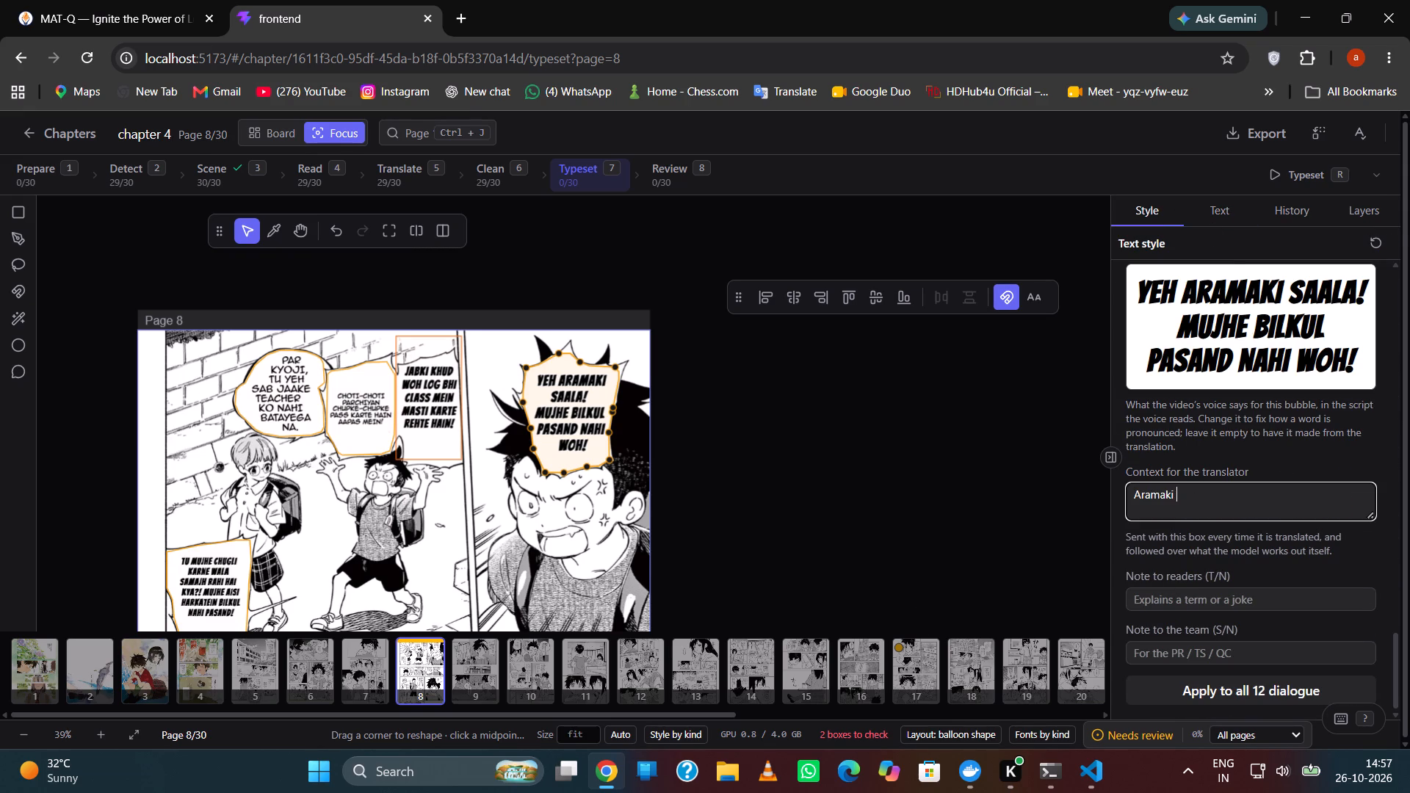
text(is a)
key(space)
text(girl)
click(1229, 462)
Recheck the speech bubbles, name labels and sound effects on pages 7 and 6.
click(347, 665)
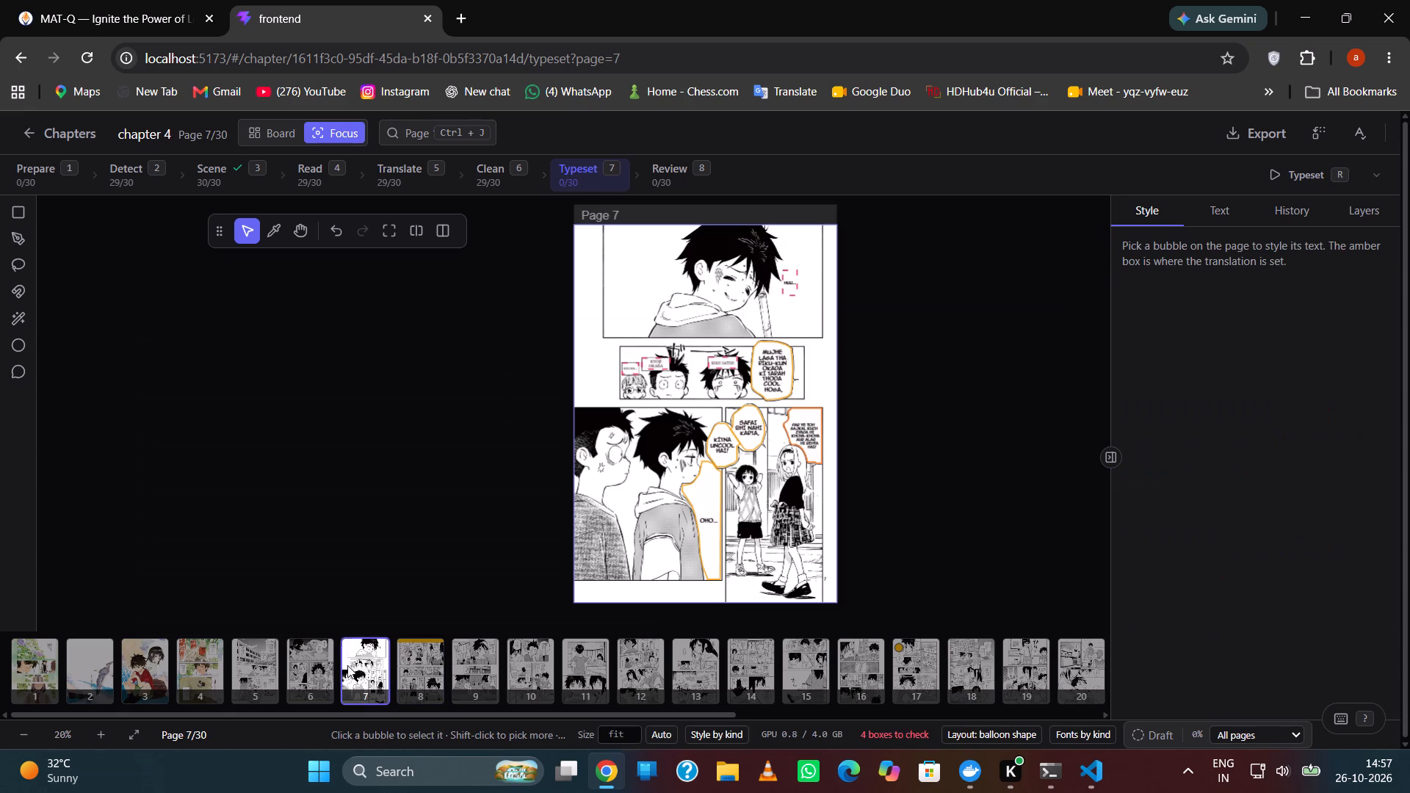
scroll(720, 499, up, 4)
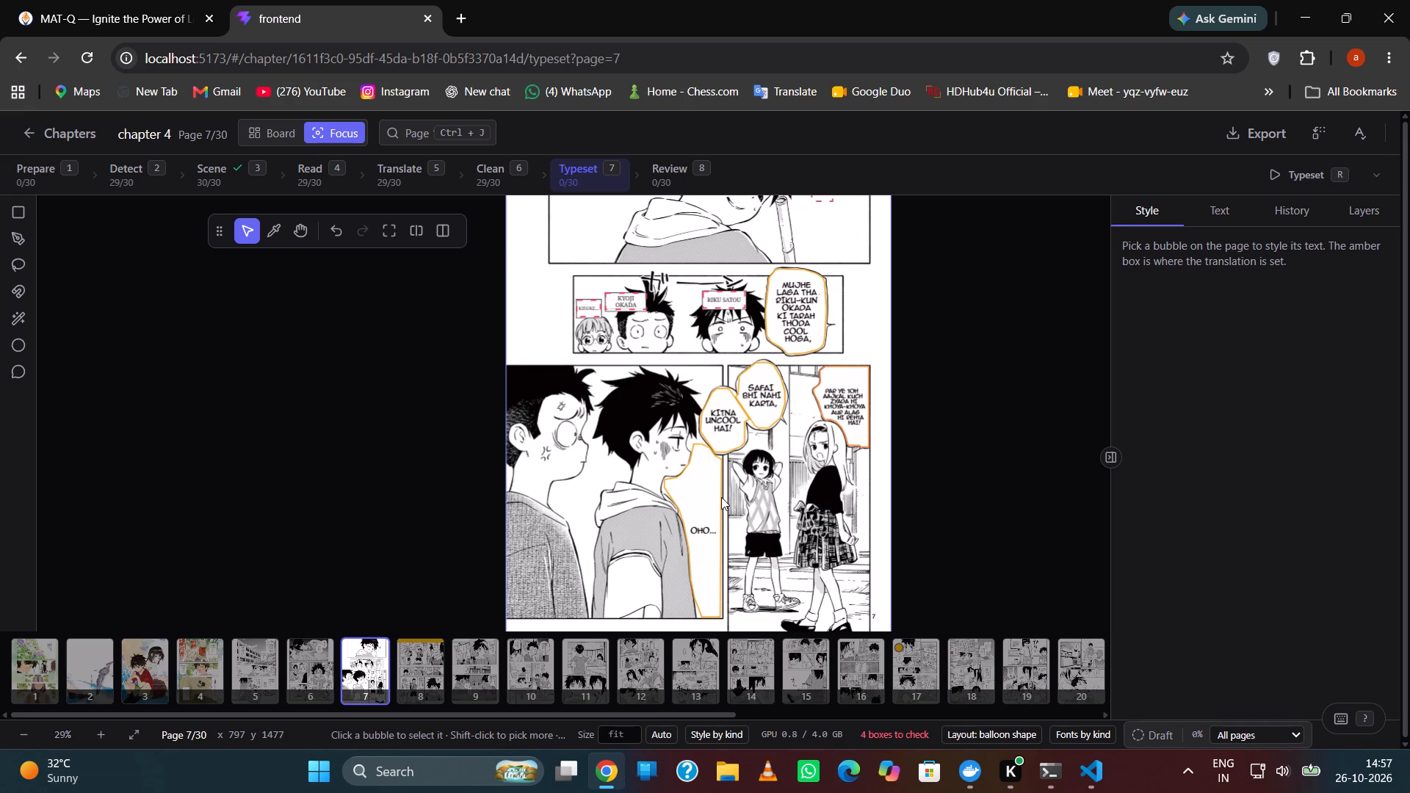
click(322, 660)
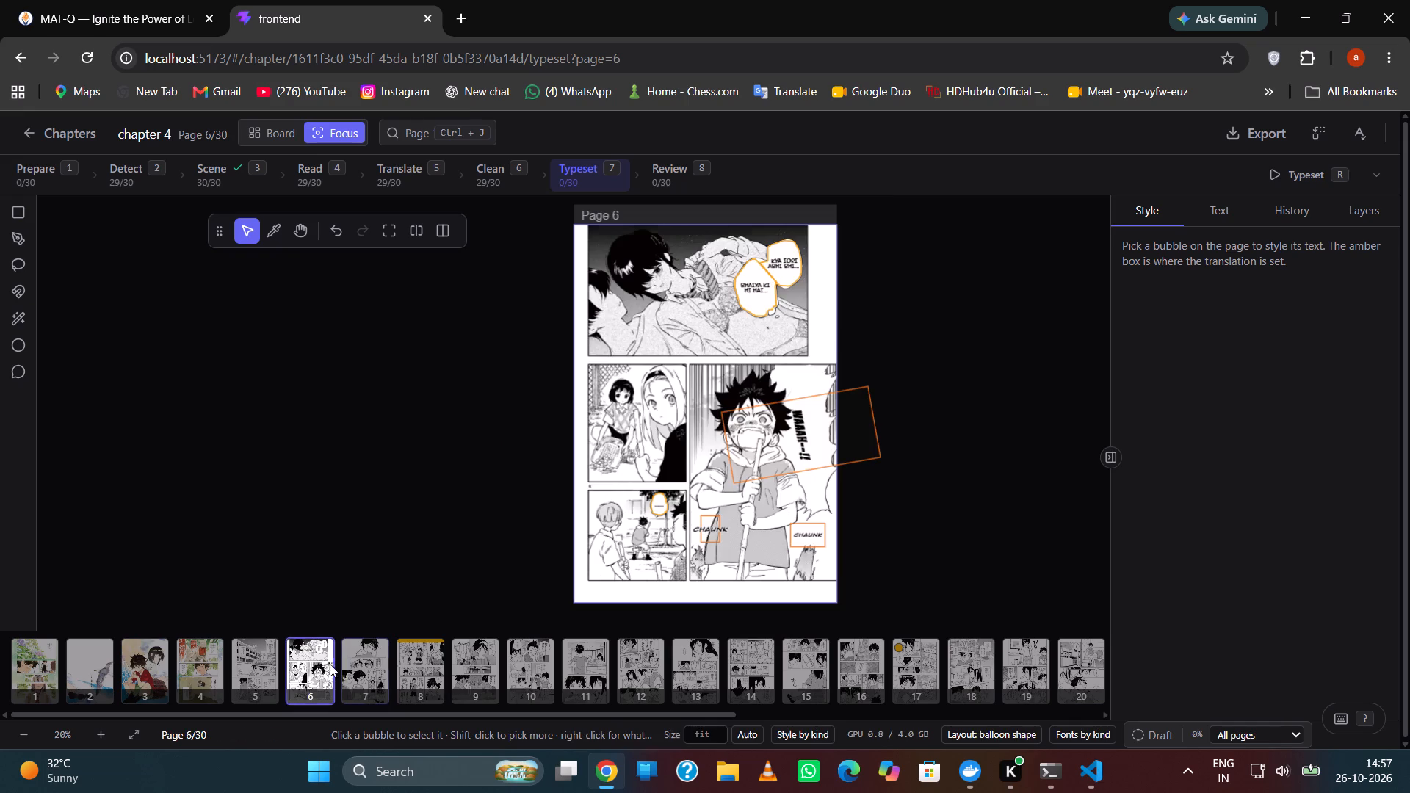
click(357, 663)
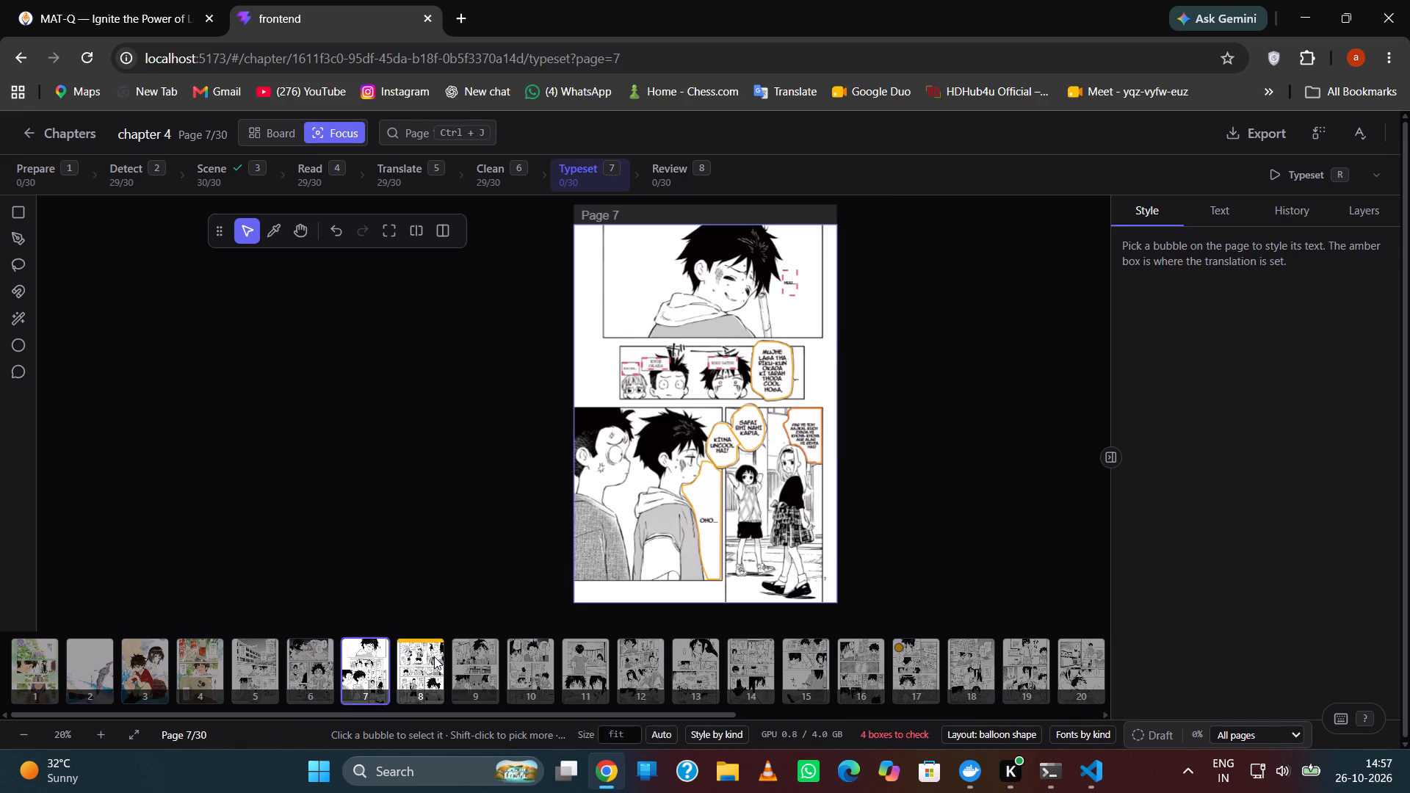
click(430, 653)
scroll(728, 278, up, 5)
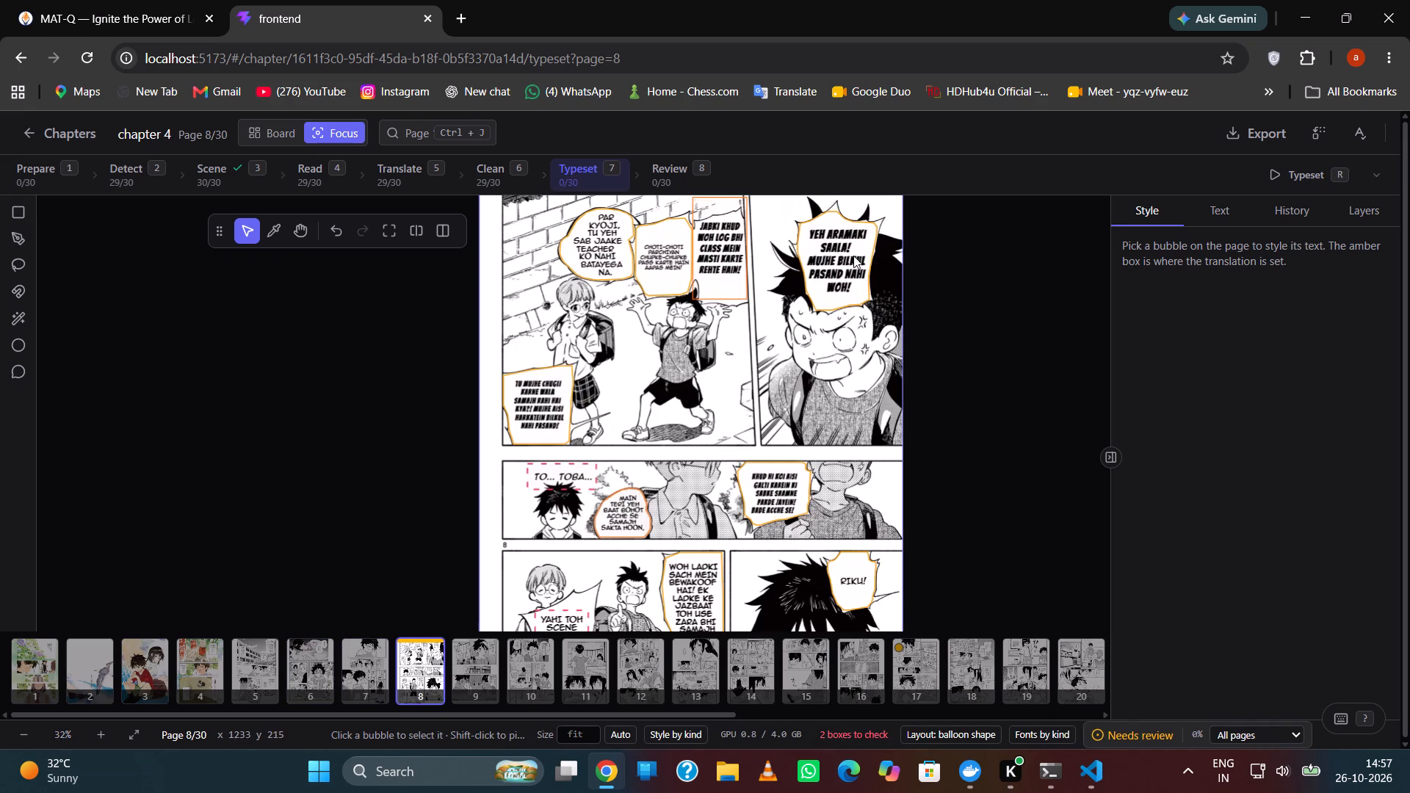
click(860, 253)
scroll(1155, 466, down, 5)
scroll(1212, 507, down, 4)
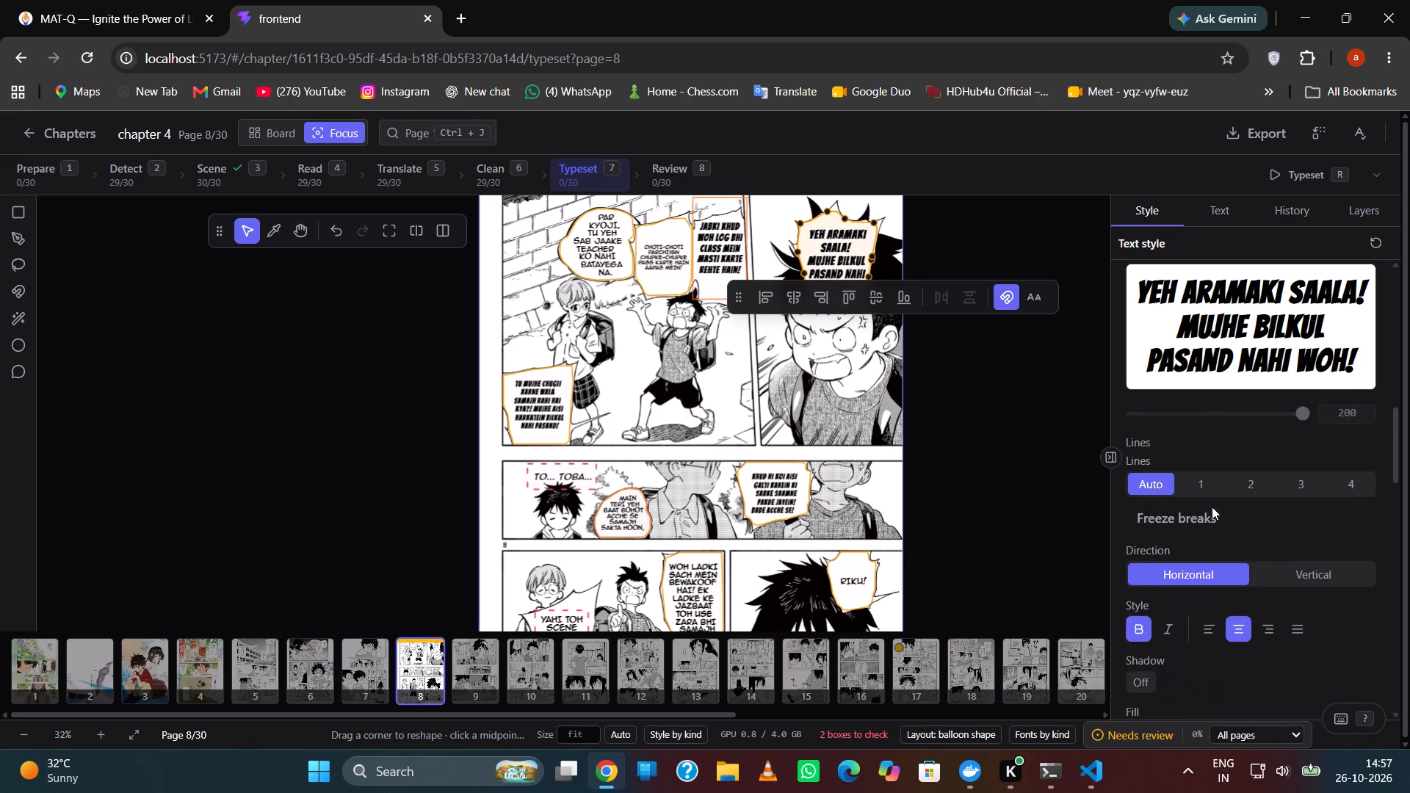
click(1231, 200)
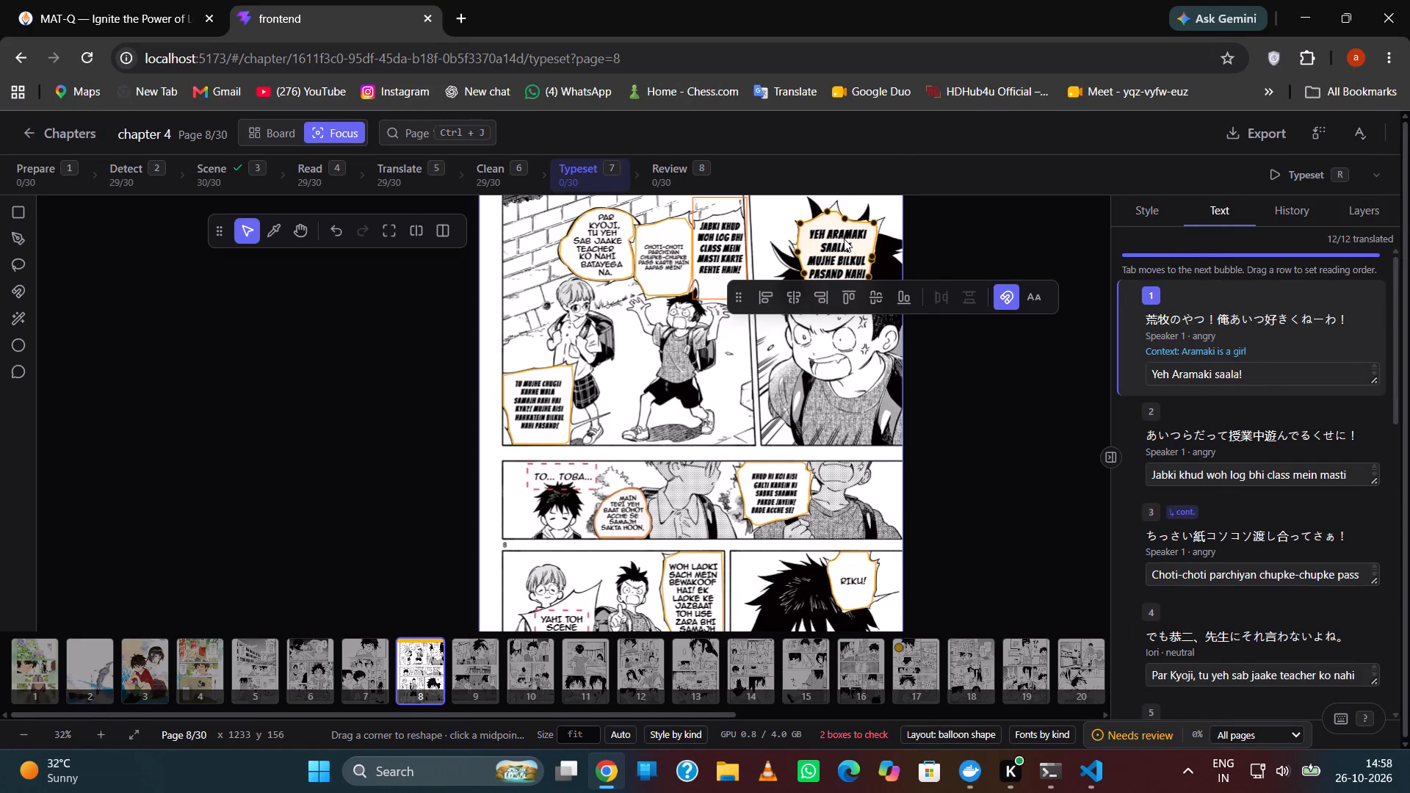
click(1260, 370)
right_click(569, 411)
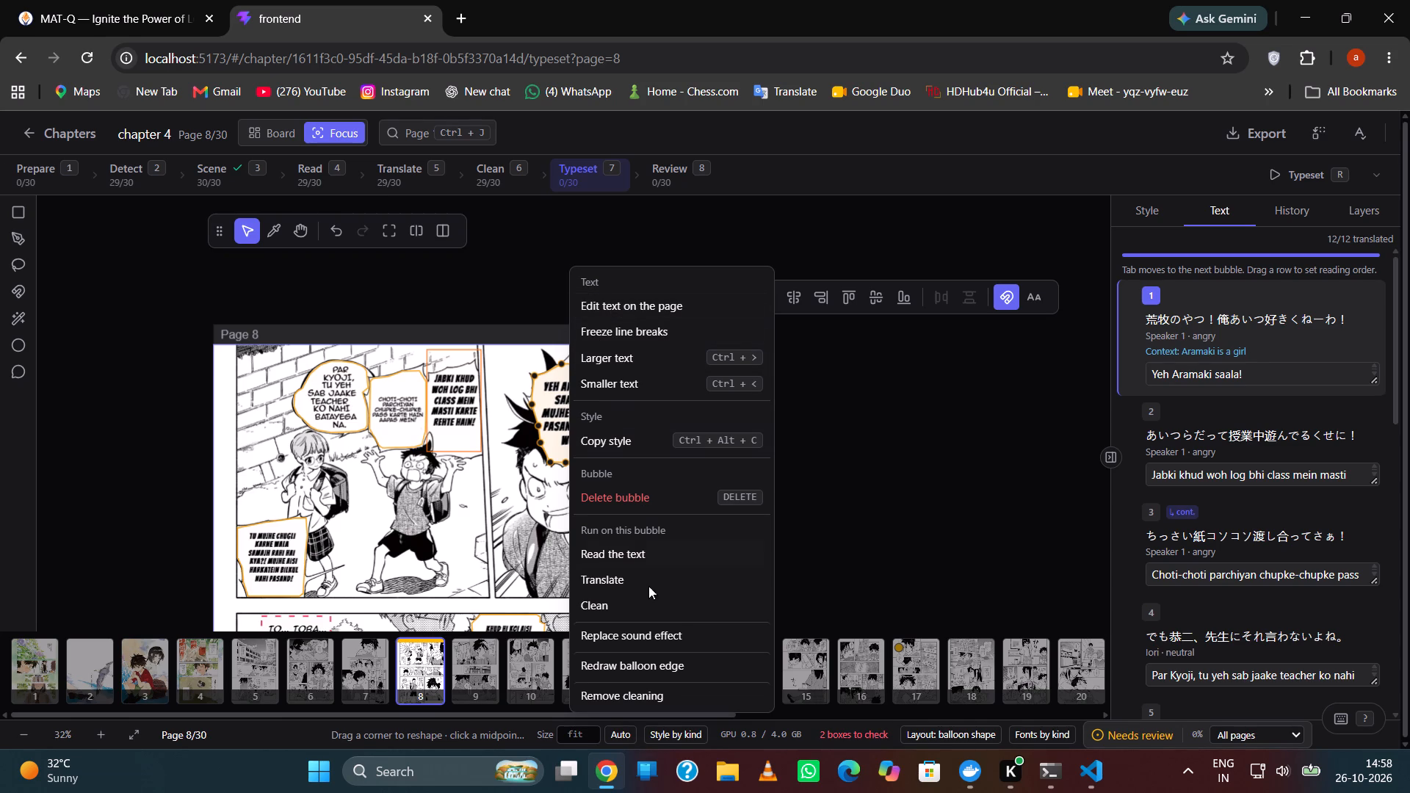
click(548, 403)
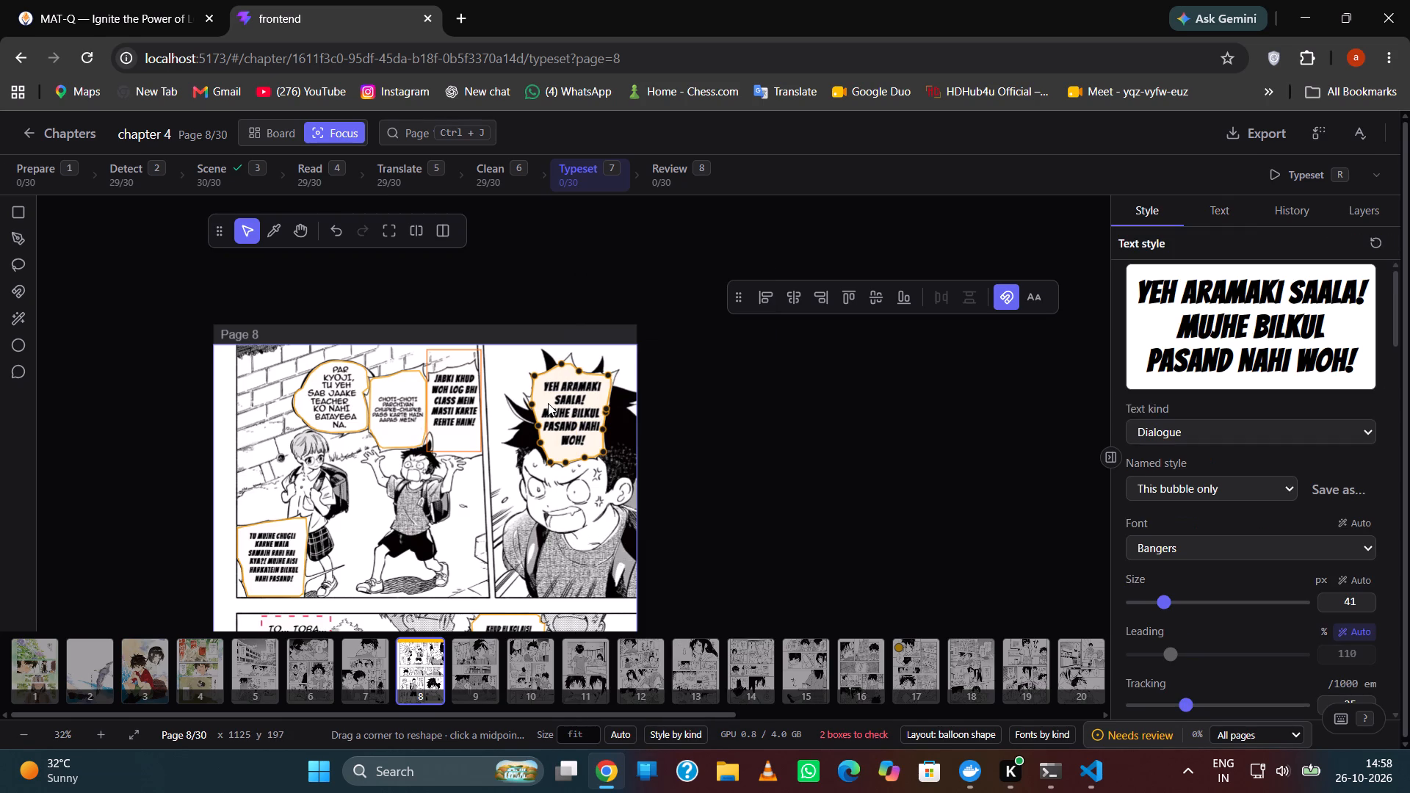
text(LIIB)
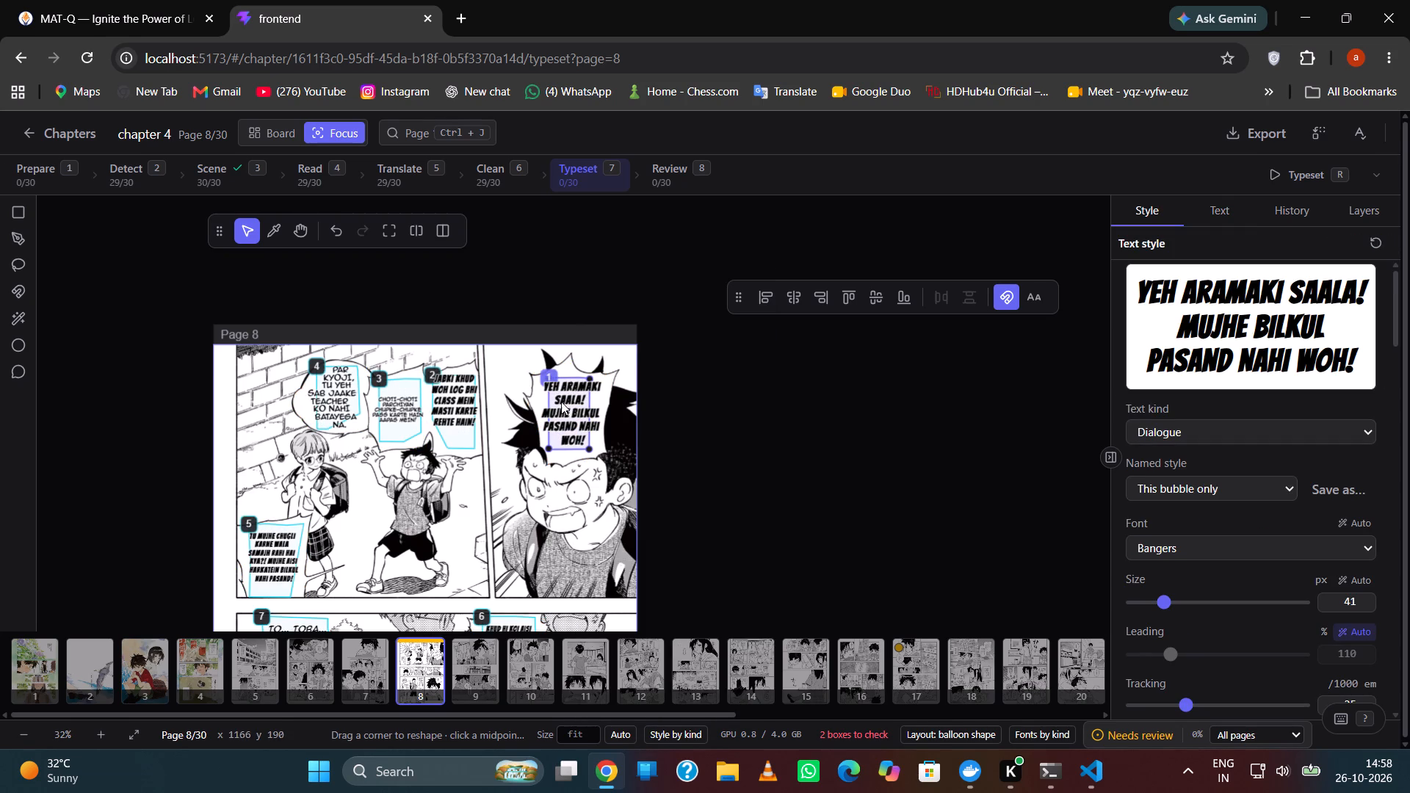
right_click(567, 405)
click(621, 578)
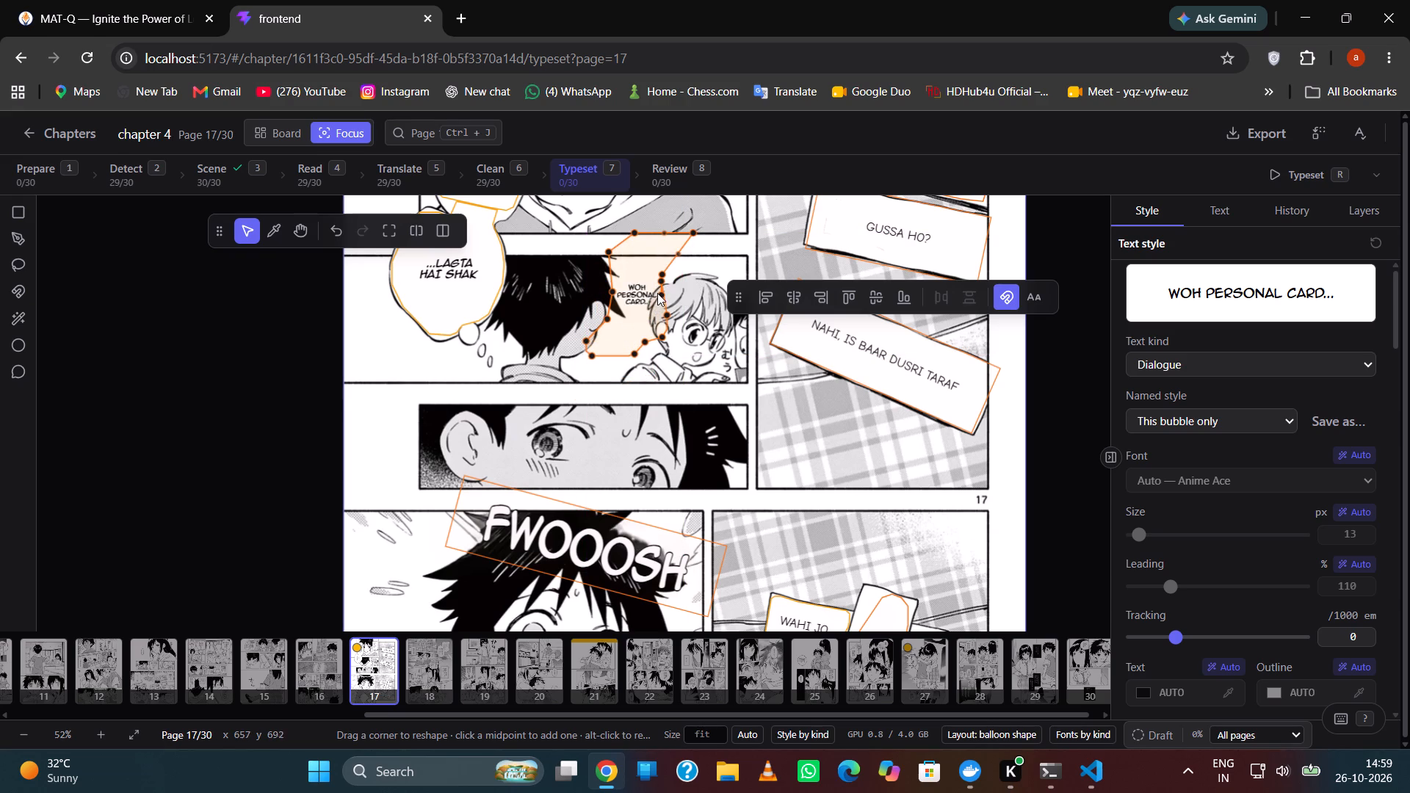
drag(637, 299, 643, 276)
drag(644, 283, 646, 290)
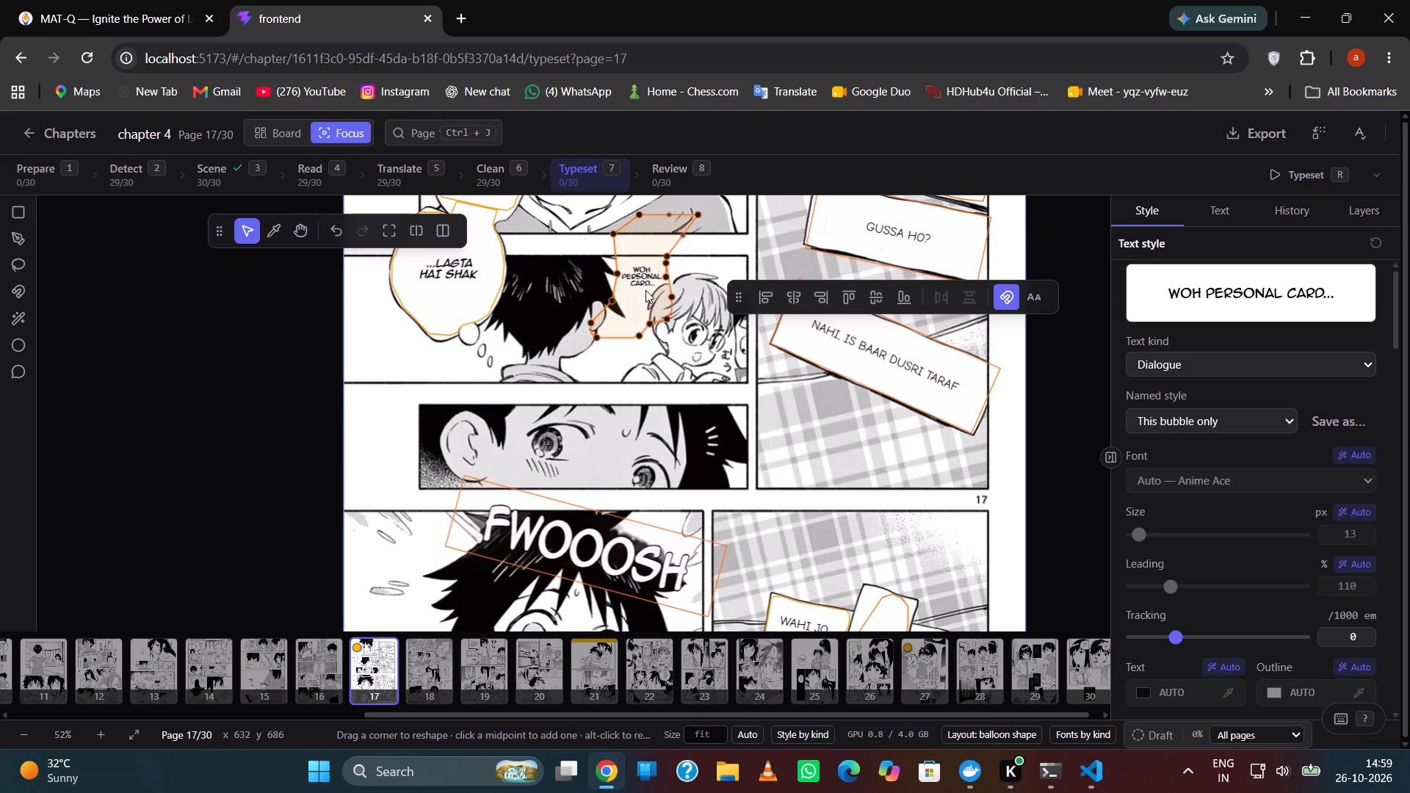
click(670, 391)
Recheck page 17's typeset bubbles and compare the scene's text lines and their reading order with the page.
scroll(671, 395, up, 2)
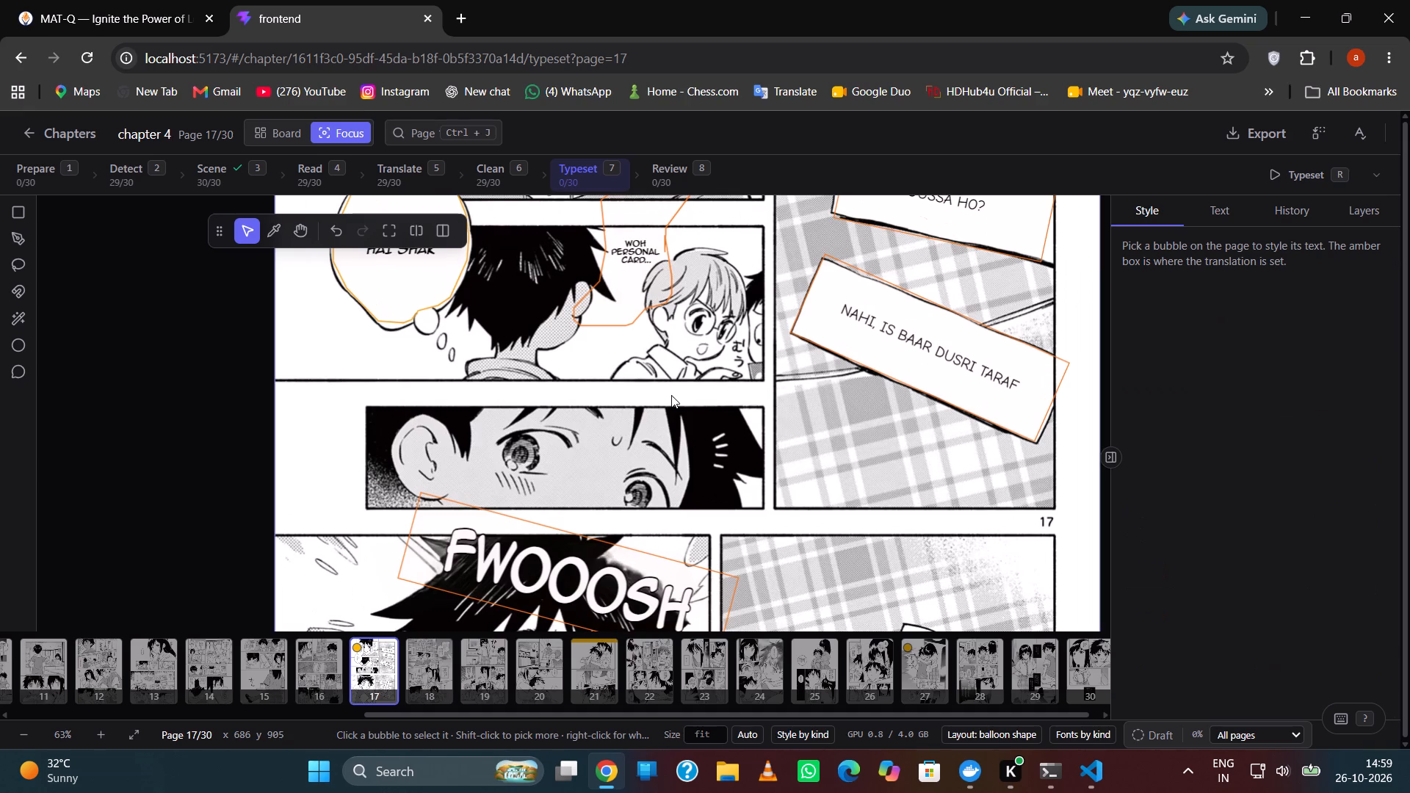
scroll(667, 350, down, 5)
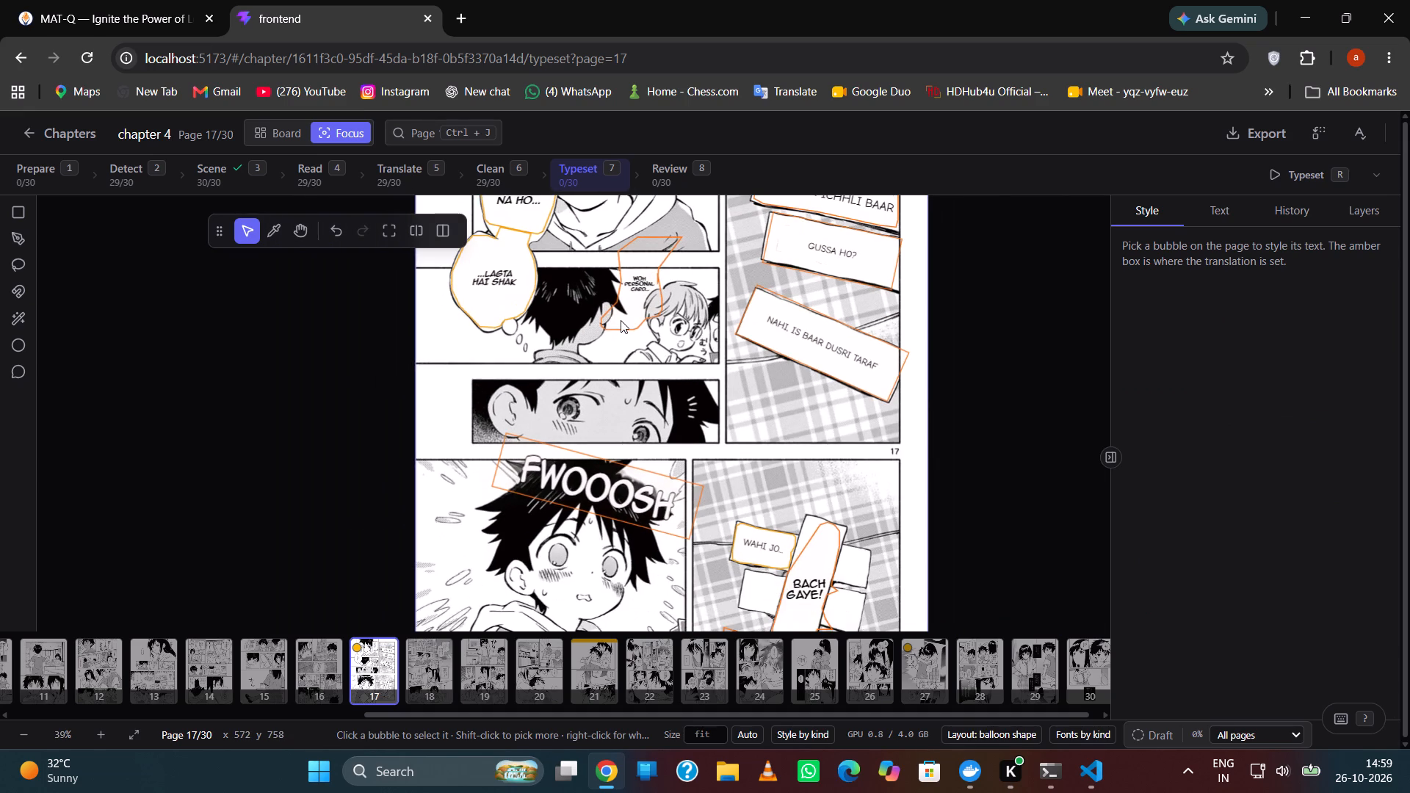
scroll(621, 322, down, 2)
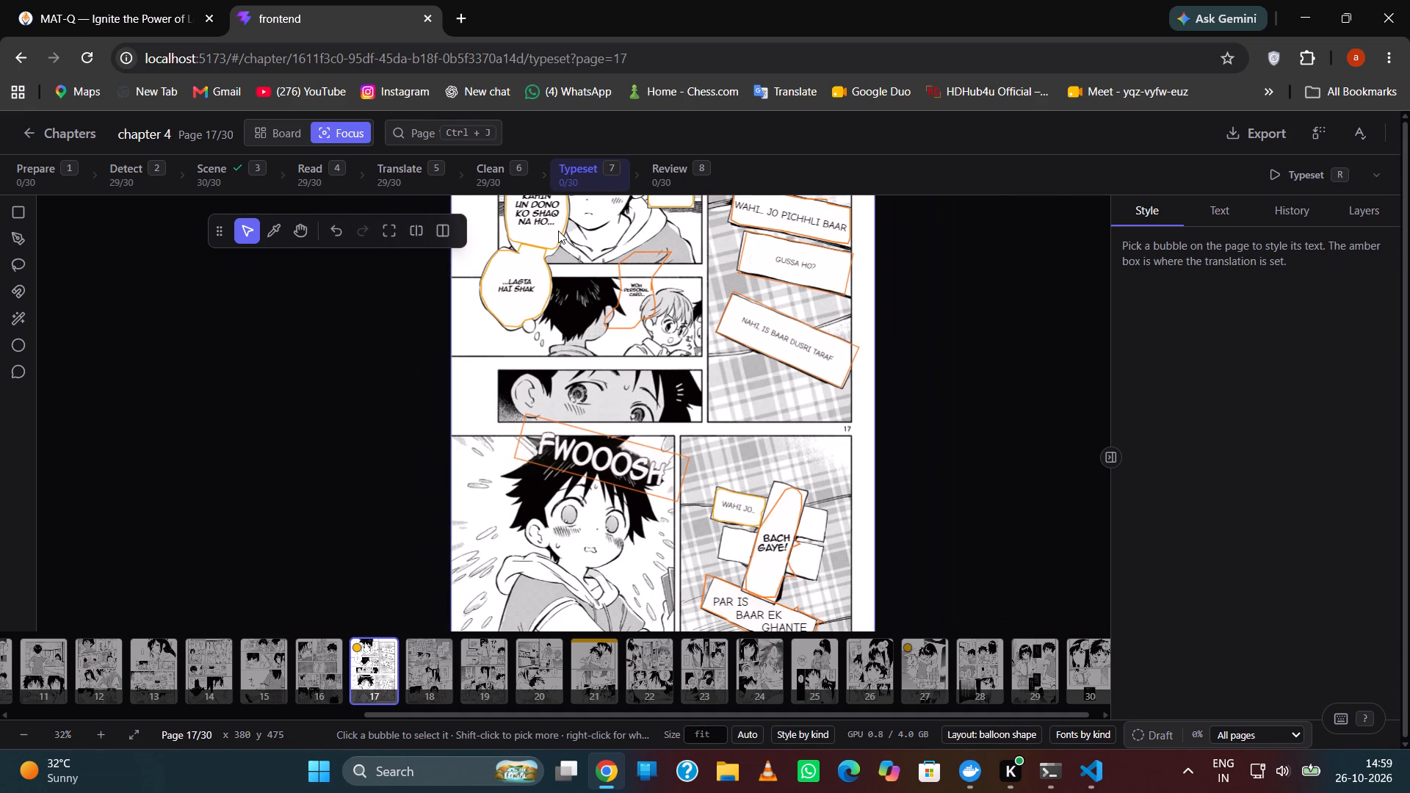
text(II)
click(241, 184)
scroll(680, 248, up, 4)
scroll(730, 283, up, 4)
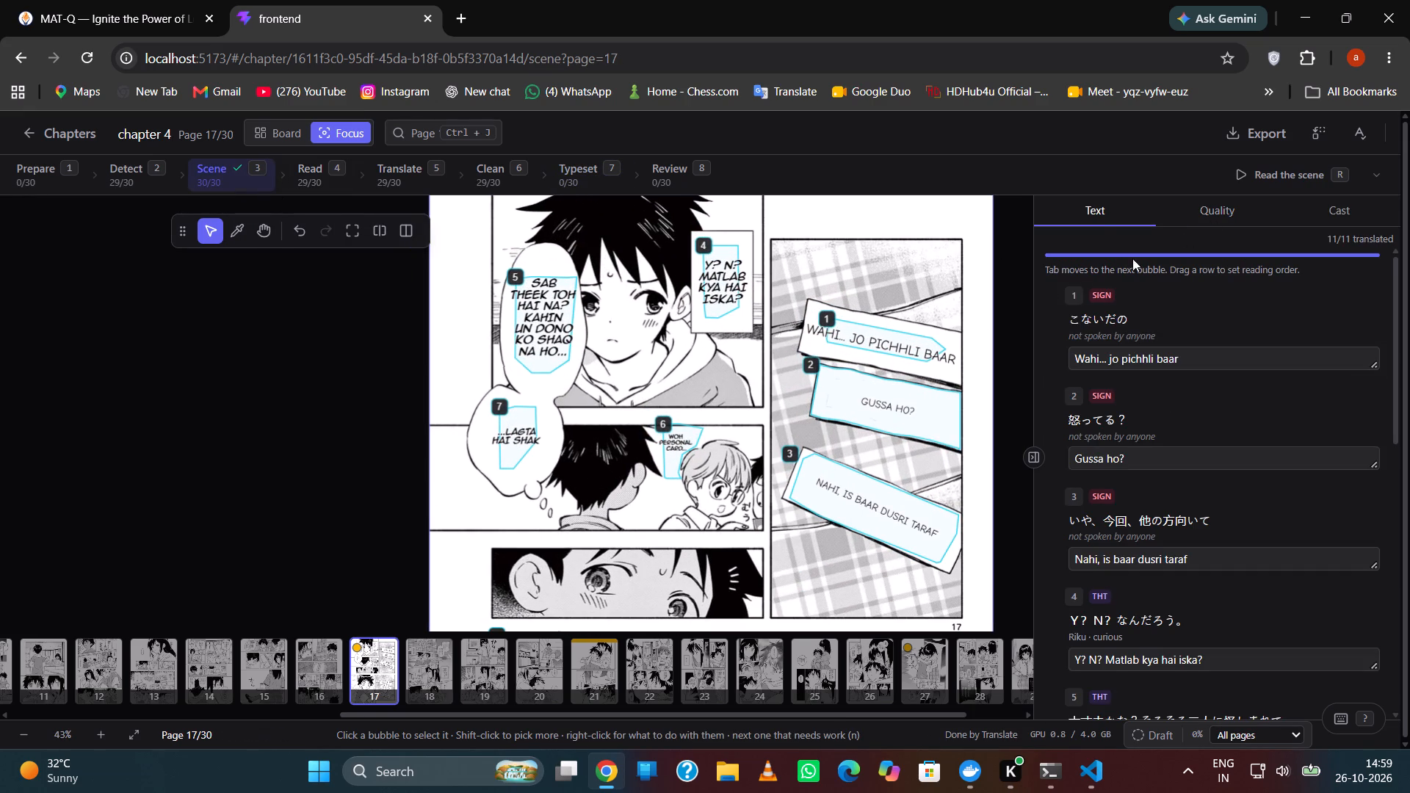
scroll(1119, 497, down, 3)
scroll(1118, 500, up, 1)
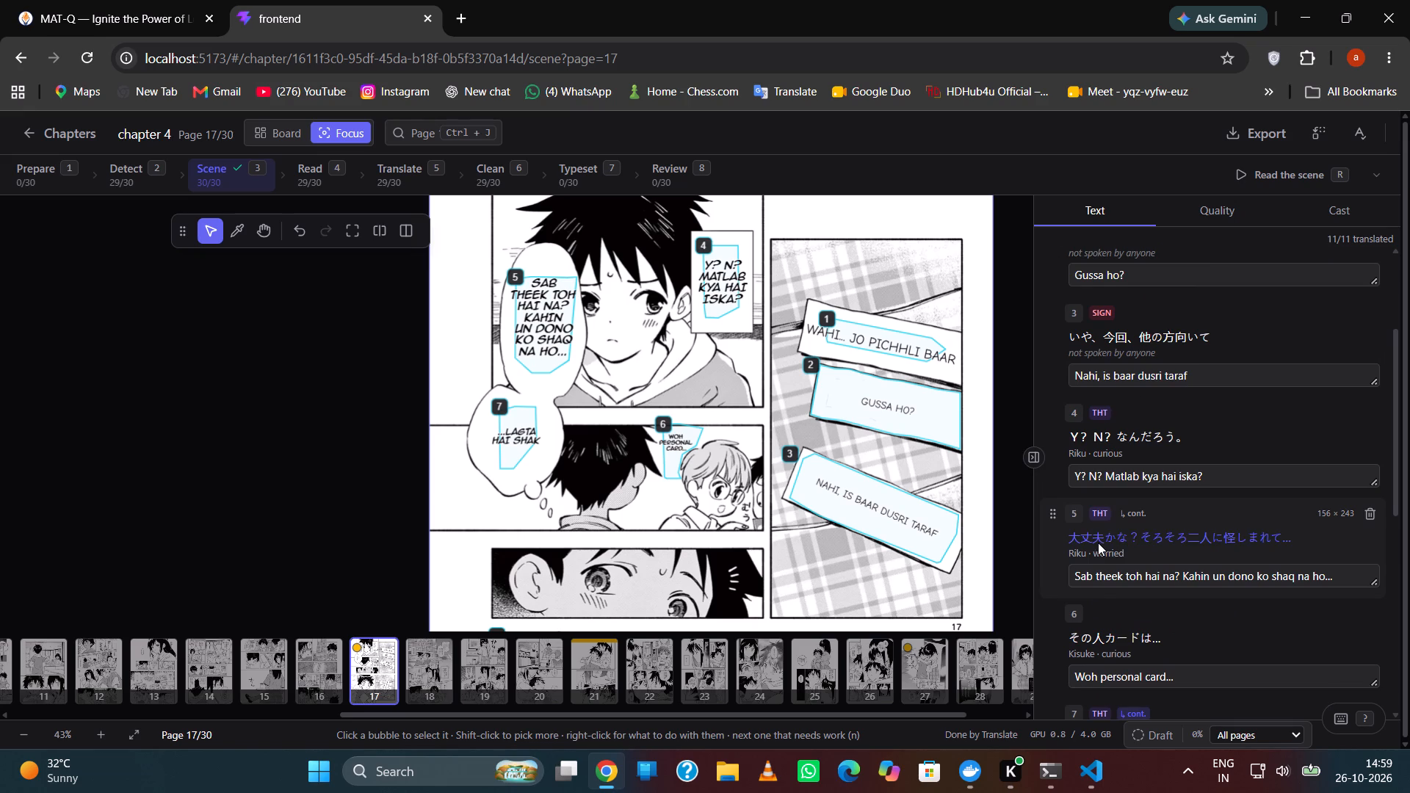
scroll(1095, 590, down, 1)
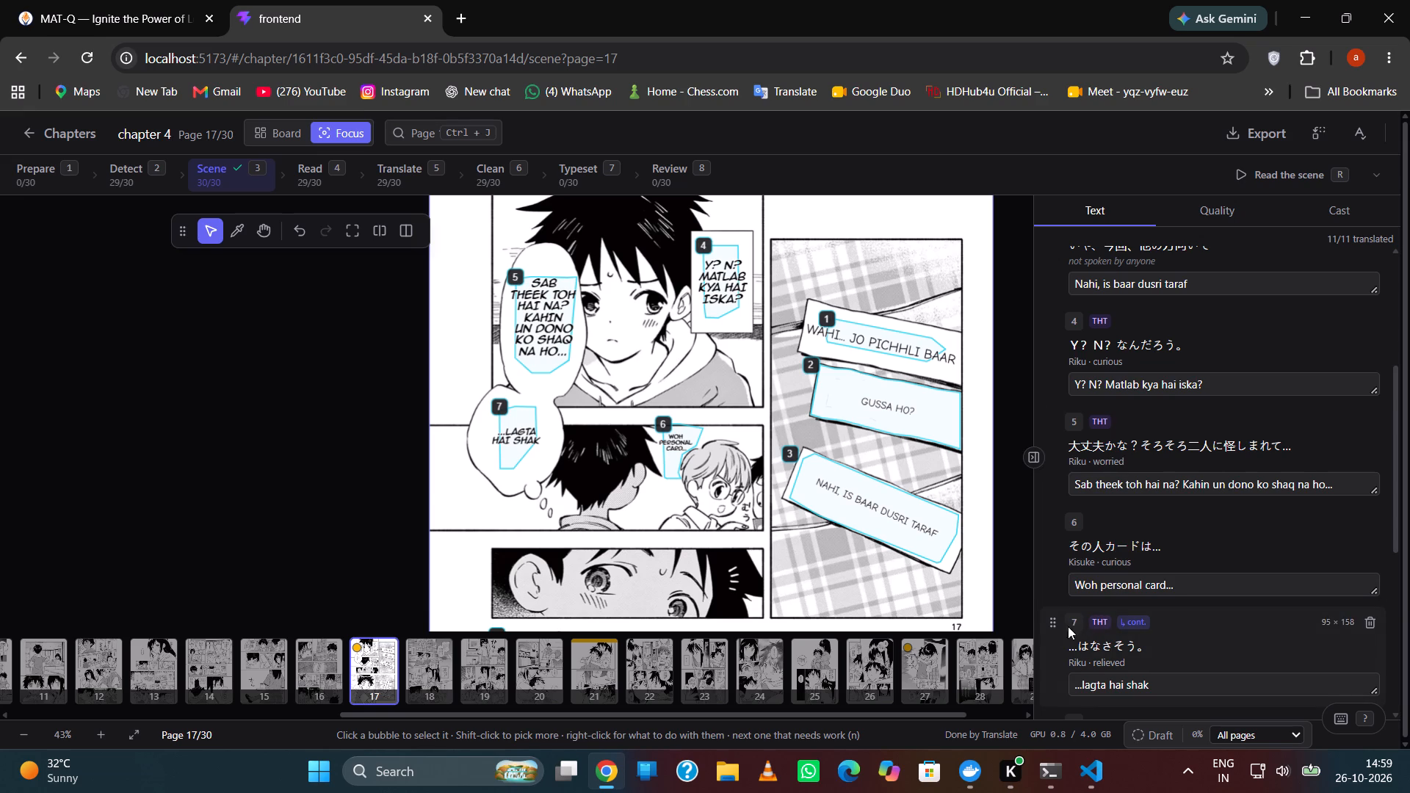
Clear the continuation mark on page 17's "...lagta hai shak" line and reorder it before "Woh personal card...".
click(1128, 620)
drag(1057, 622, 1044, 557)
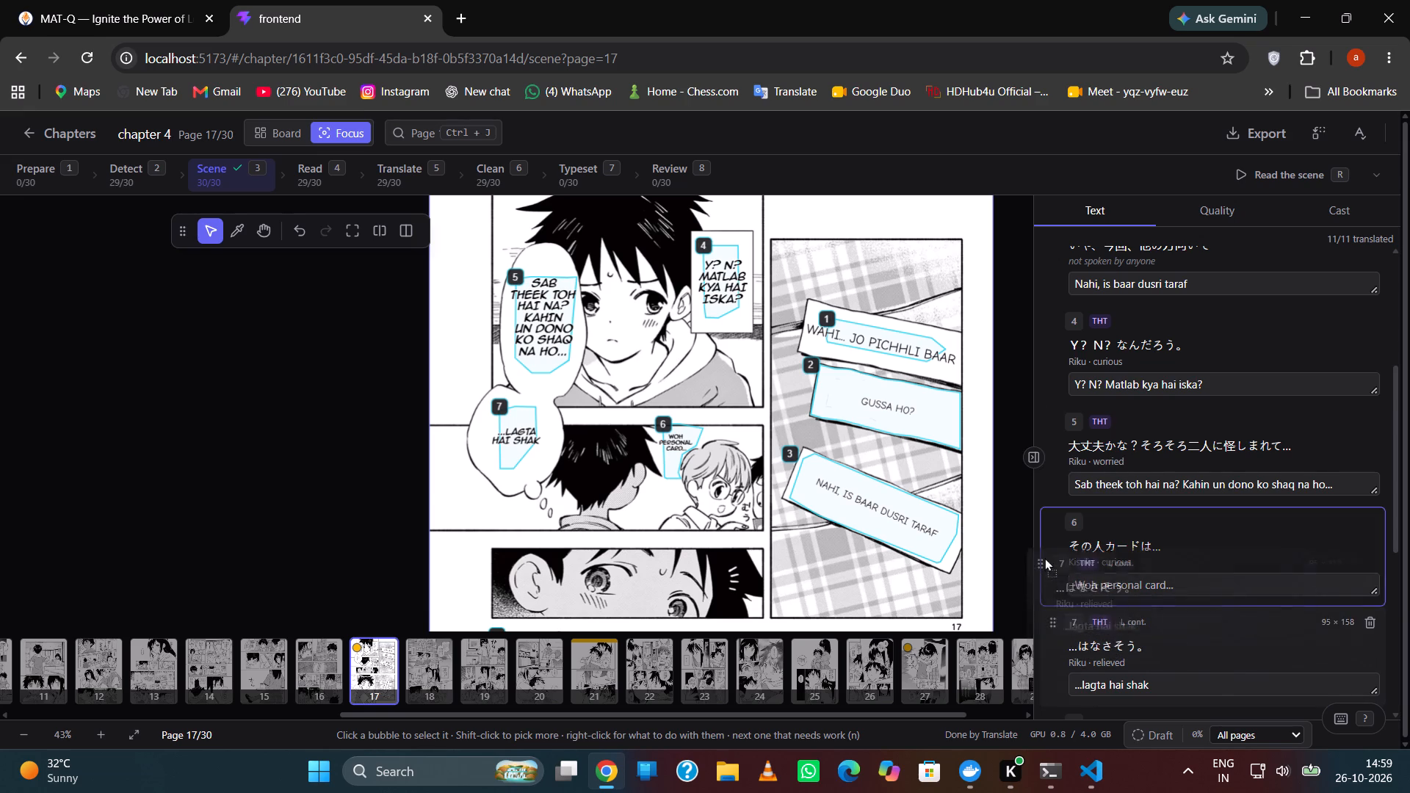
drag(1044, 557, 1049, 552)
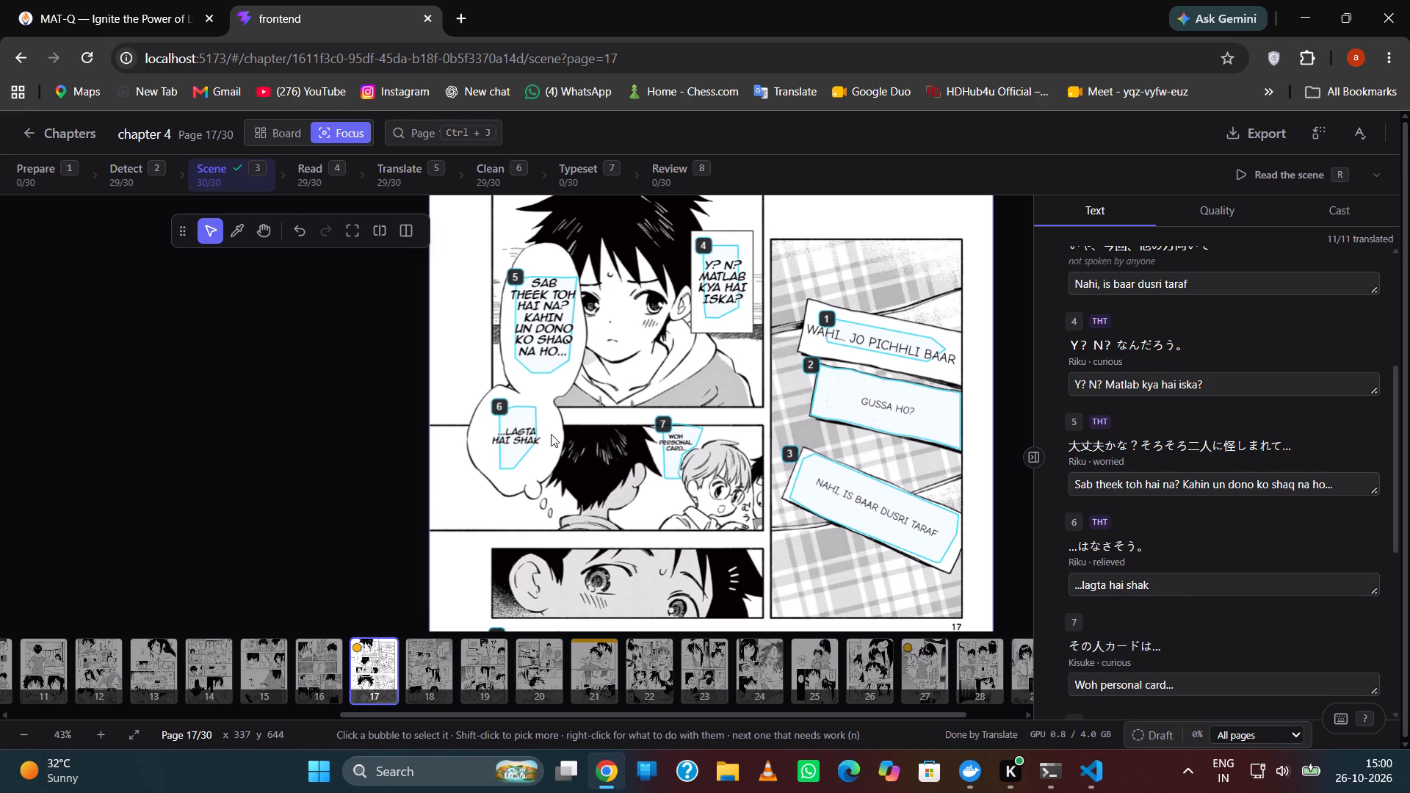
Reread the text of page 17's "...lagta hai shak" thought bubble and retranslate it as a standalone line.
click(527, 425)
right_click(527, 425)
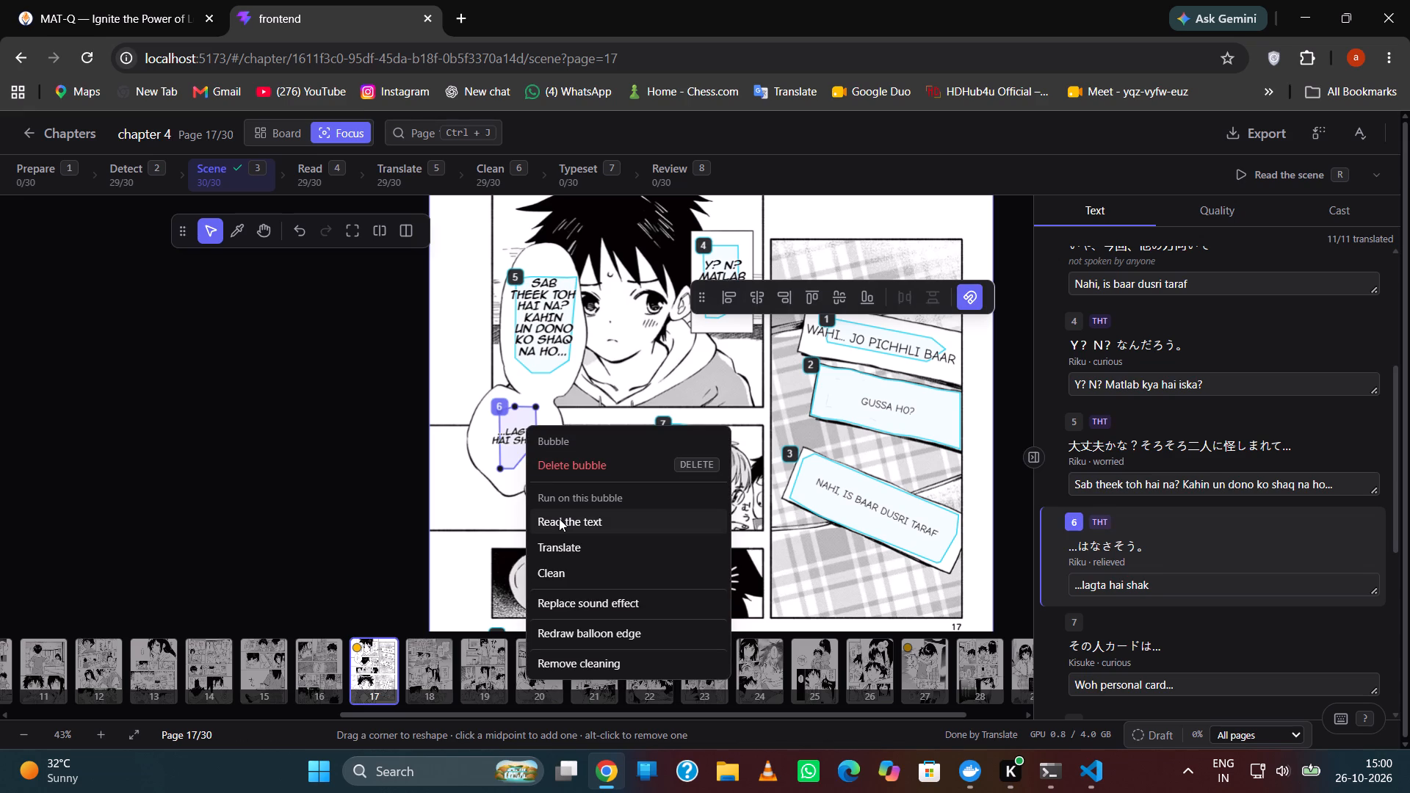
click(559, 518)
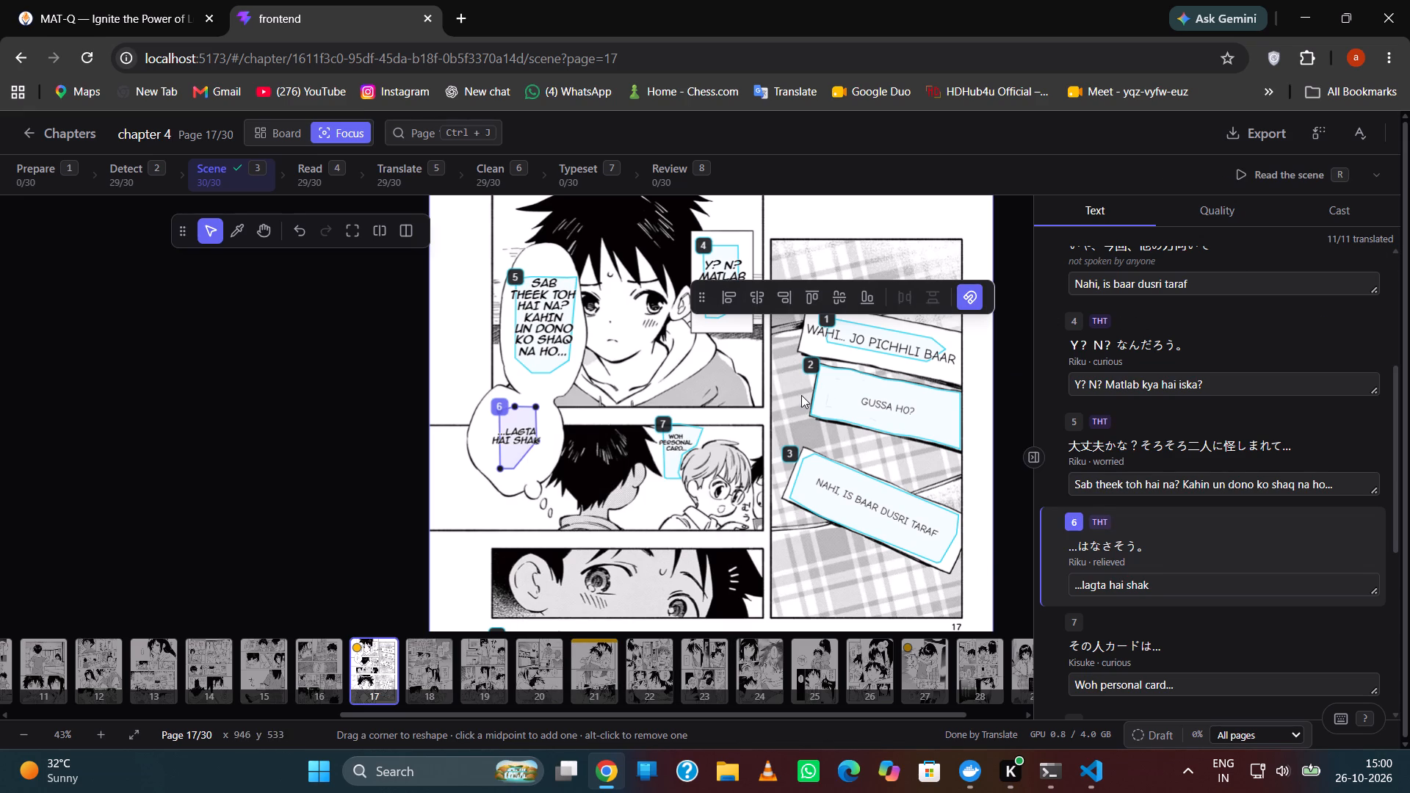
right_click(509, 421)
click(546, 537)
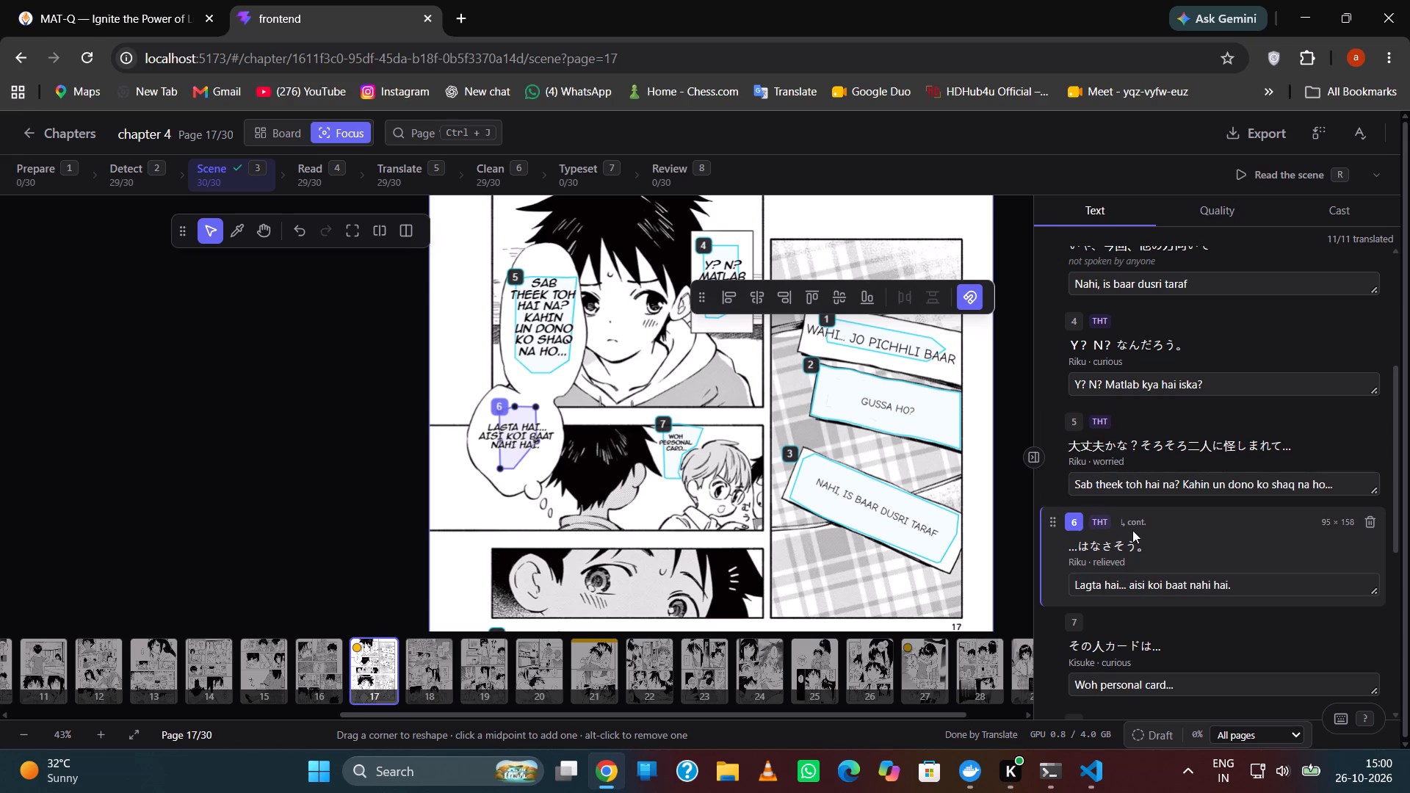
Mark page 17's line 6 as a continuation of the previous line and retranslate it in that context, running the translation twice.
click(1134, 521)
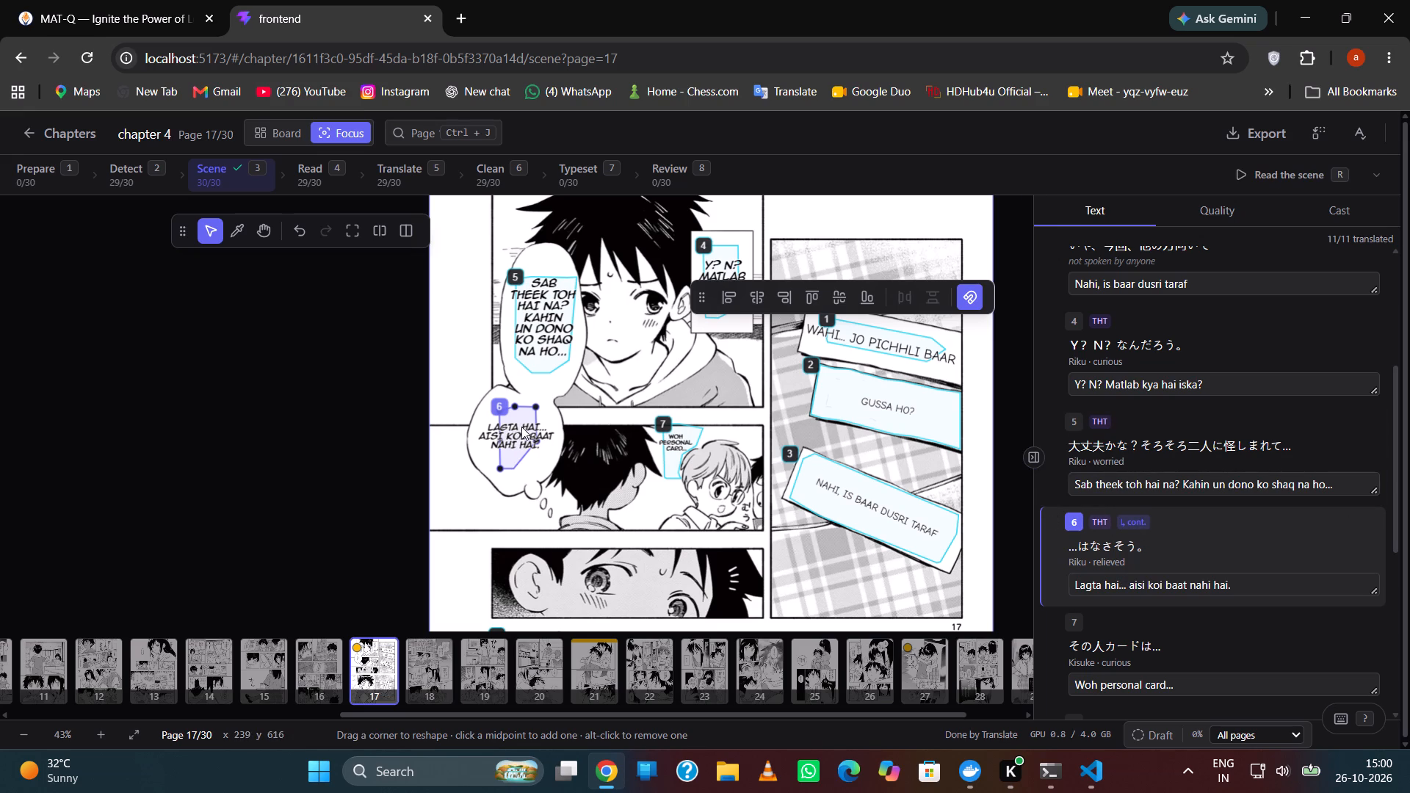
right_click(521, 427)
click(585, 546)
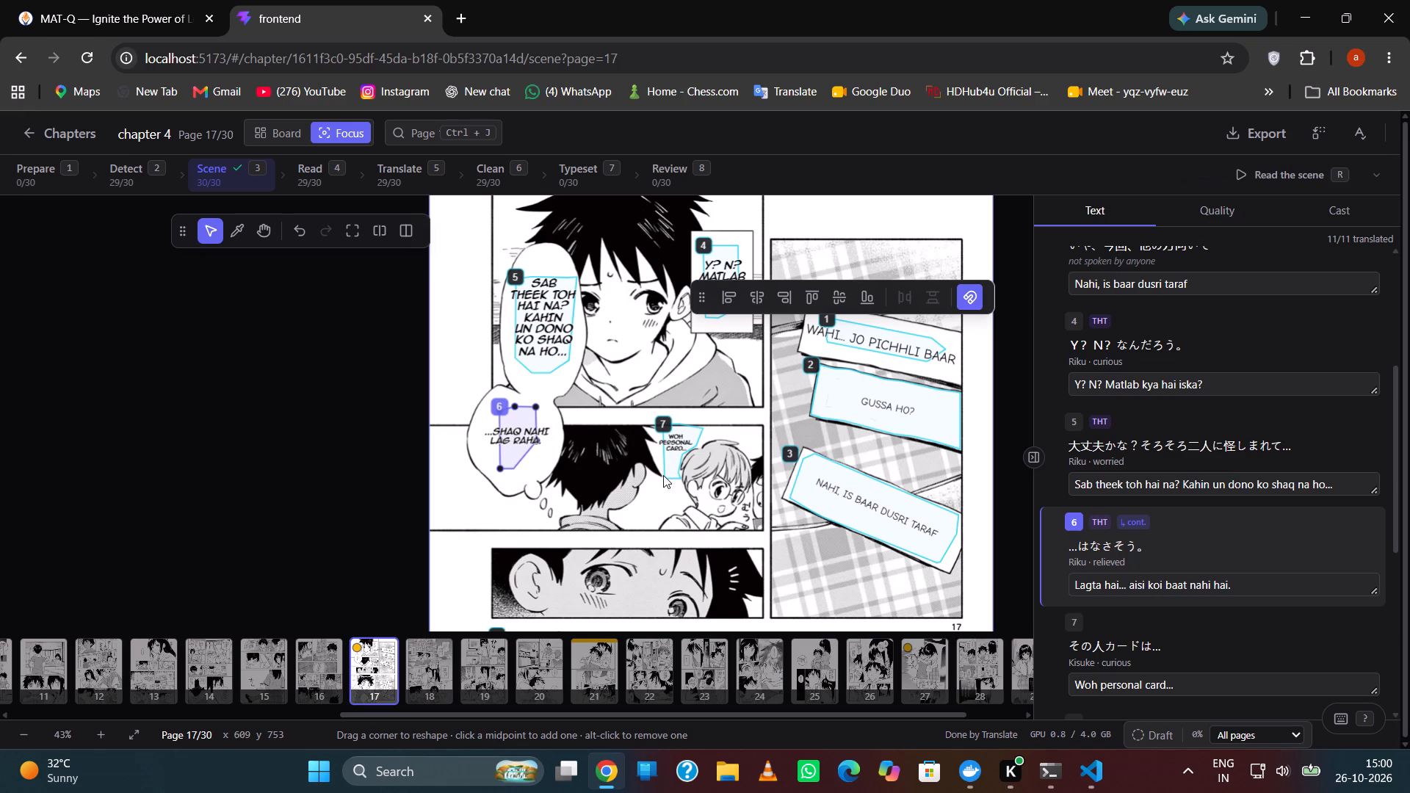
scroll(567, 435, up, 2)
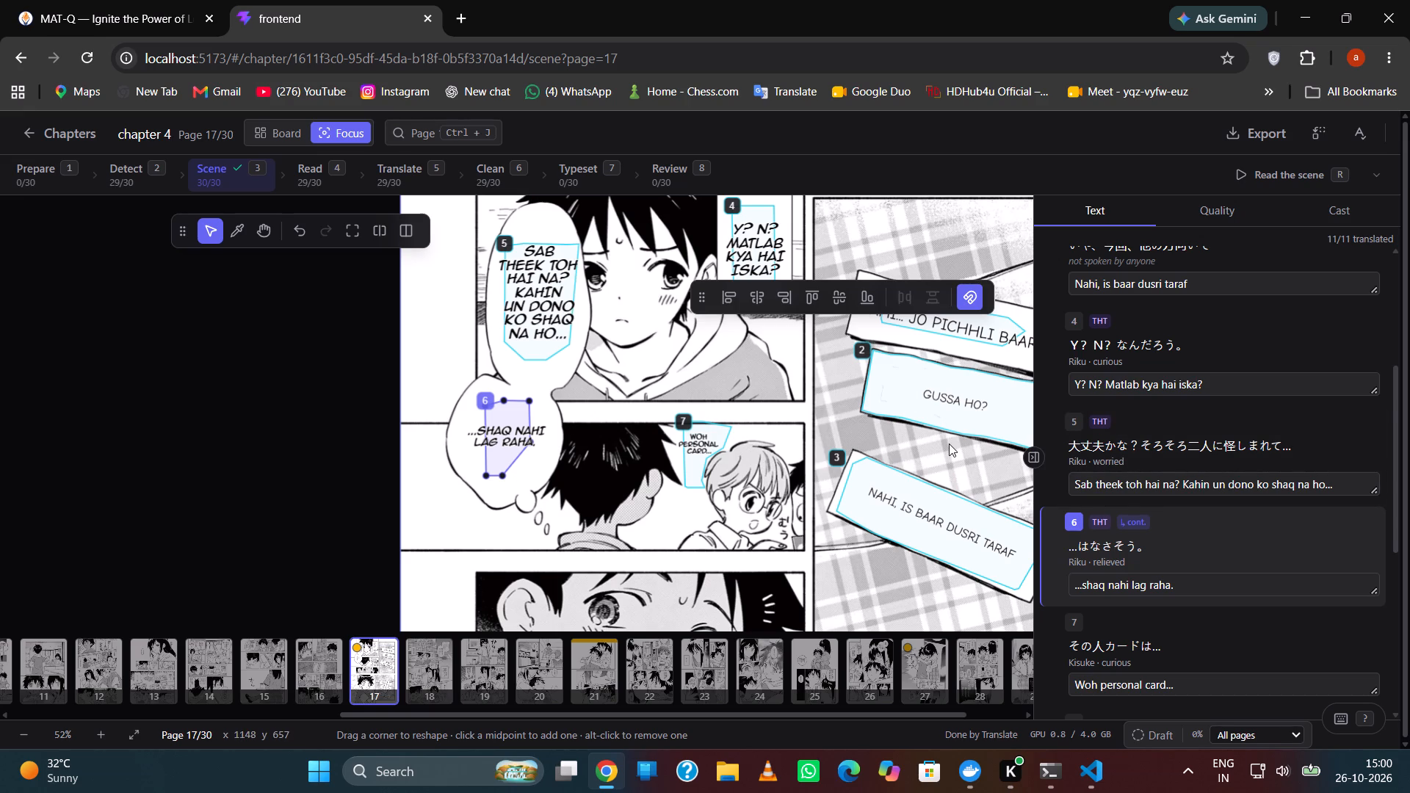
right_click(524, 417)
click(570, 537)
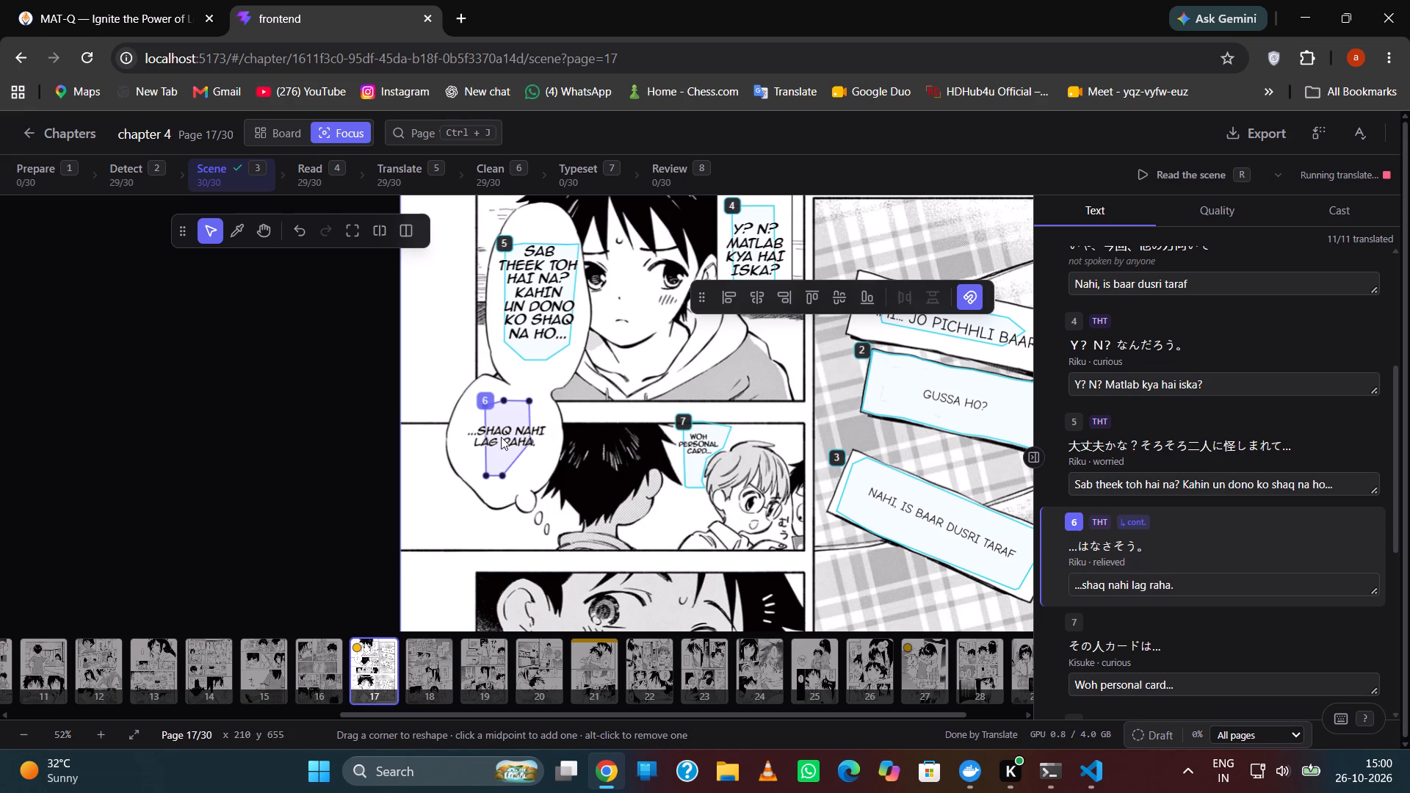
scroll(501, 430, up, 2)
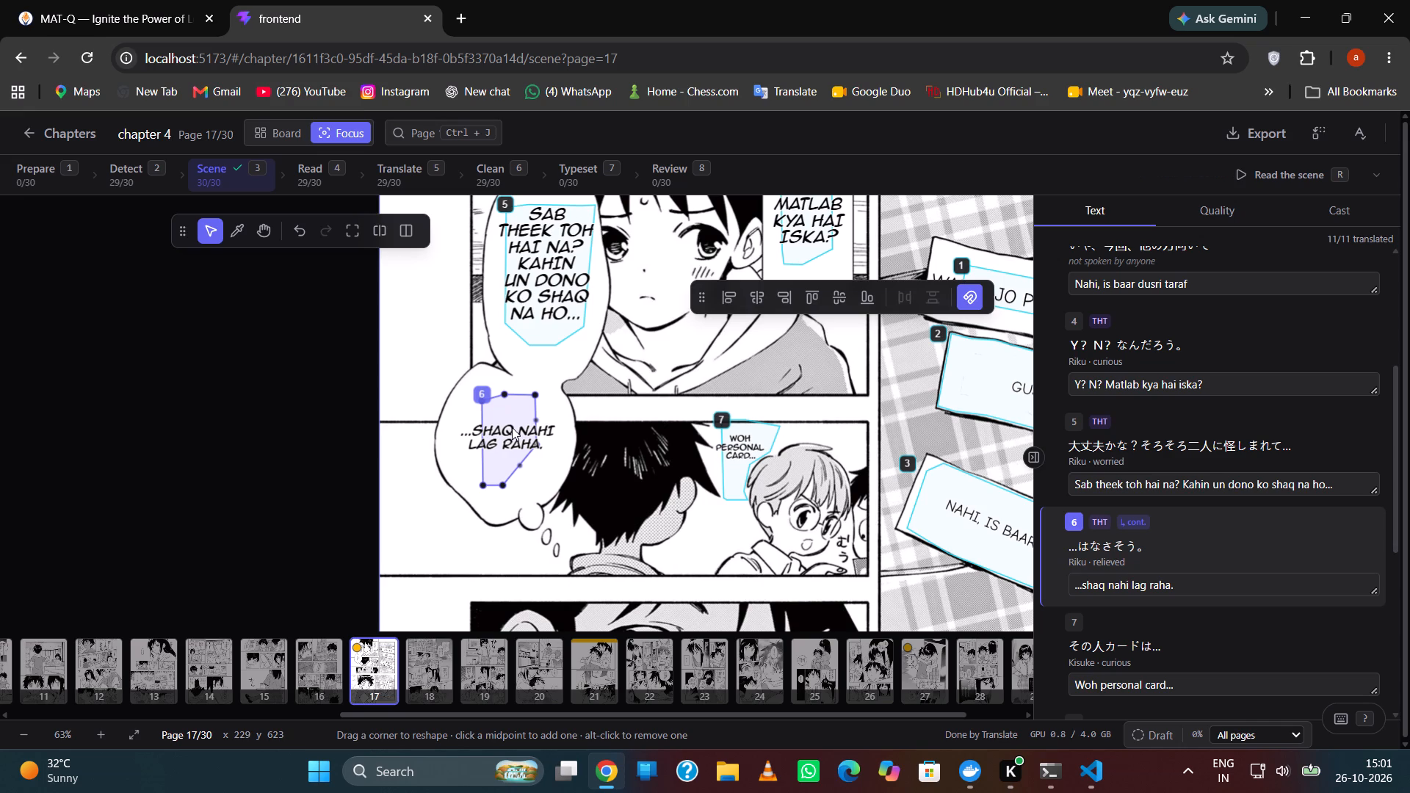
scroll(513, 427, down, 2)
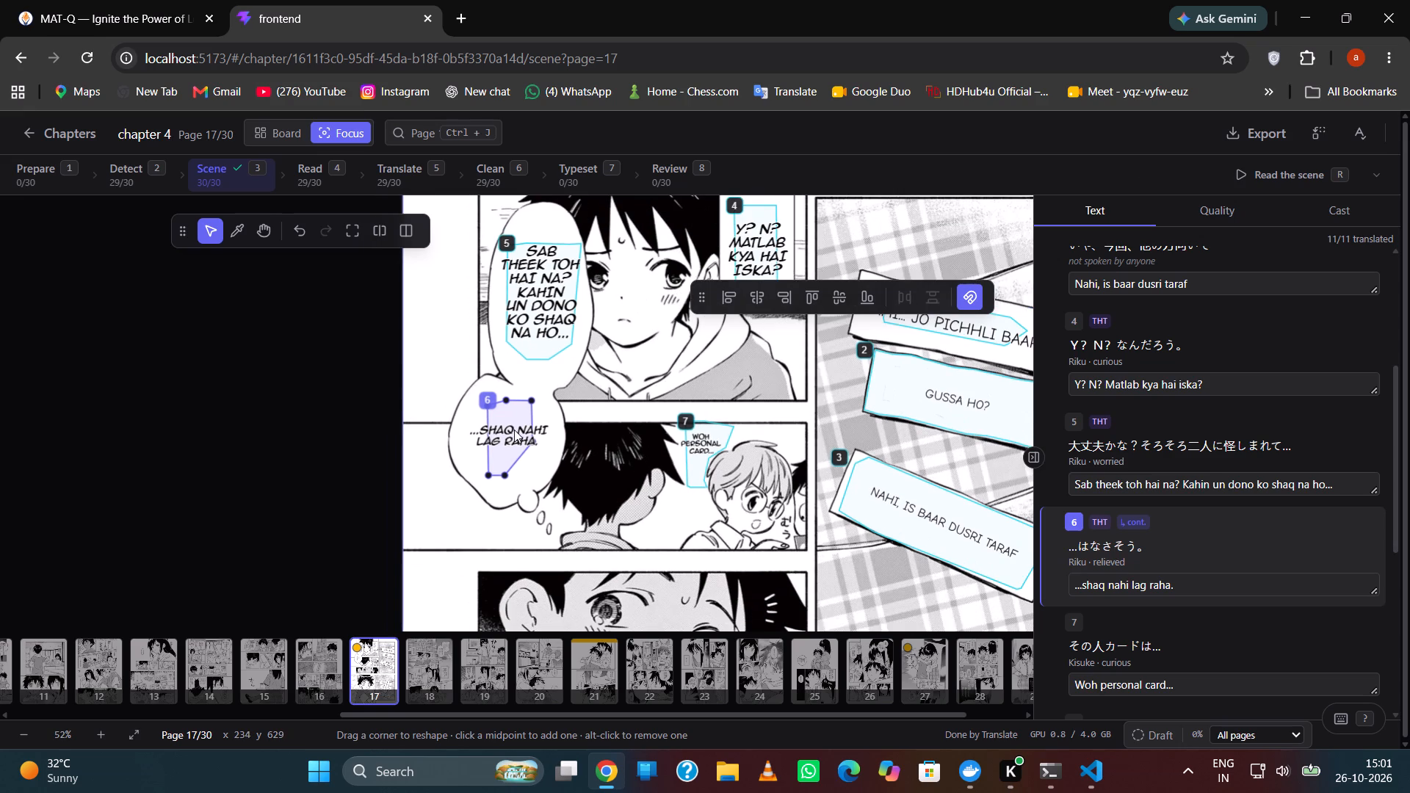
scroll(514, 430, down, 3)
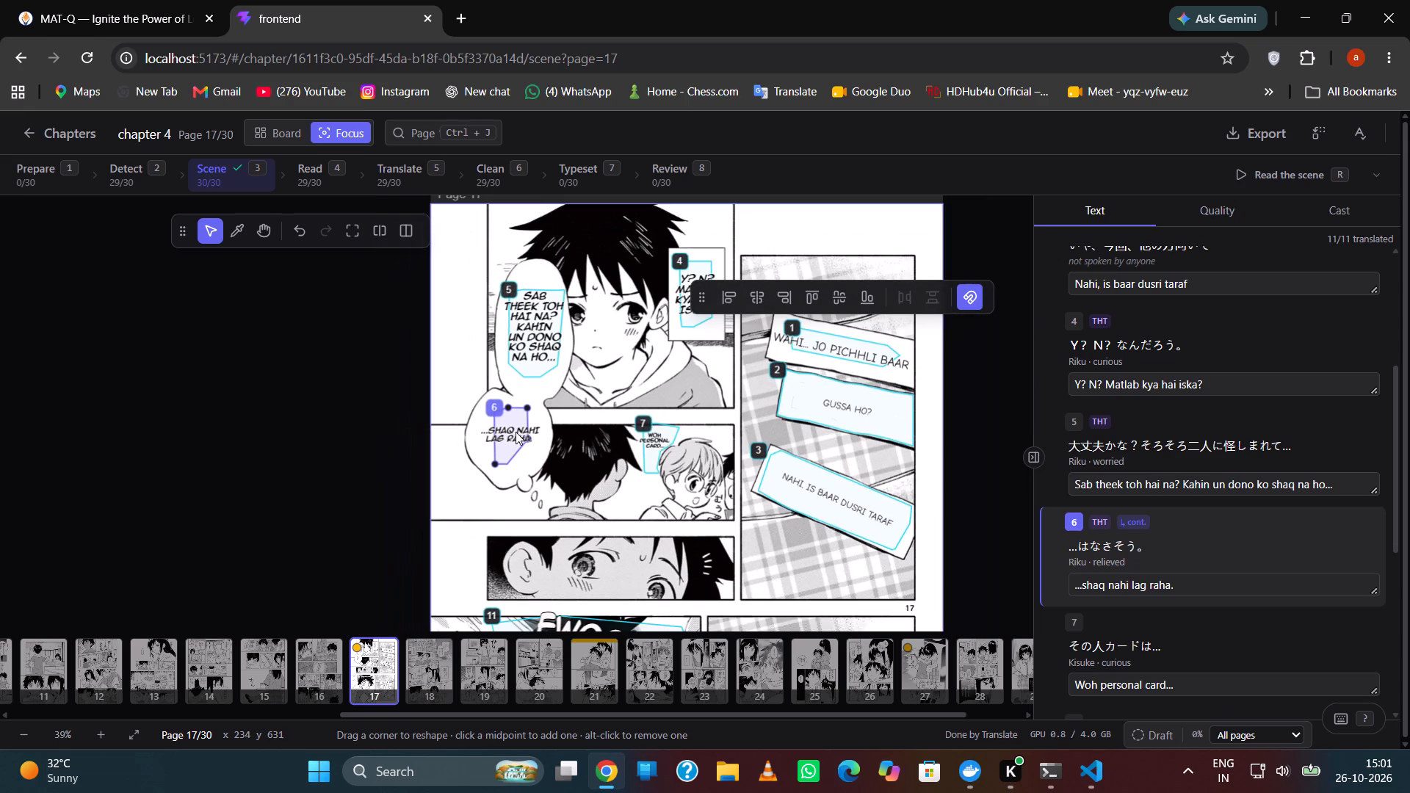
scroll(516, 432, down, 1)
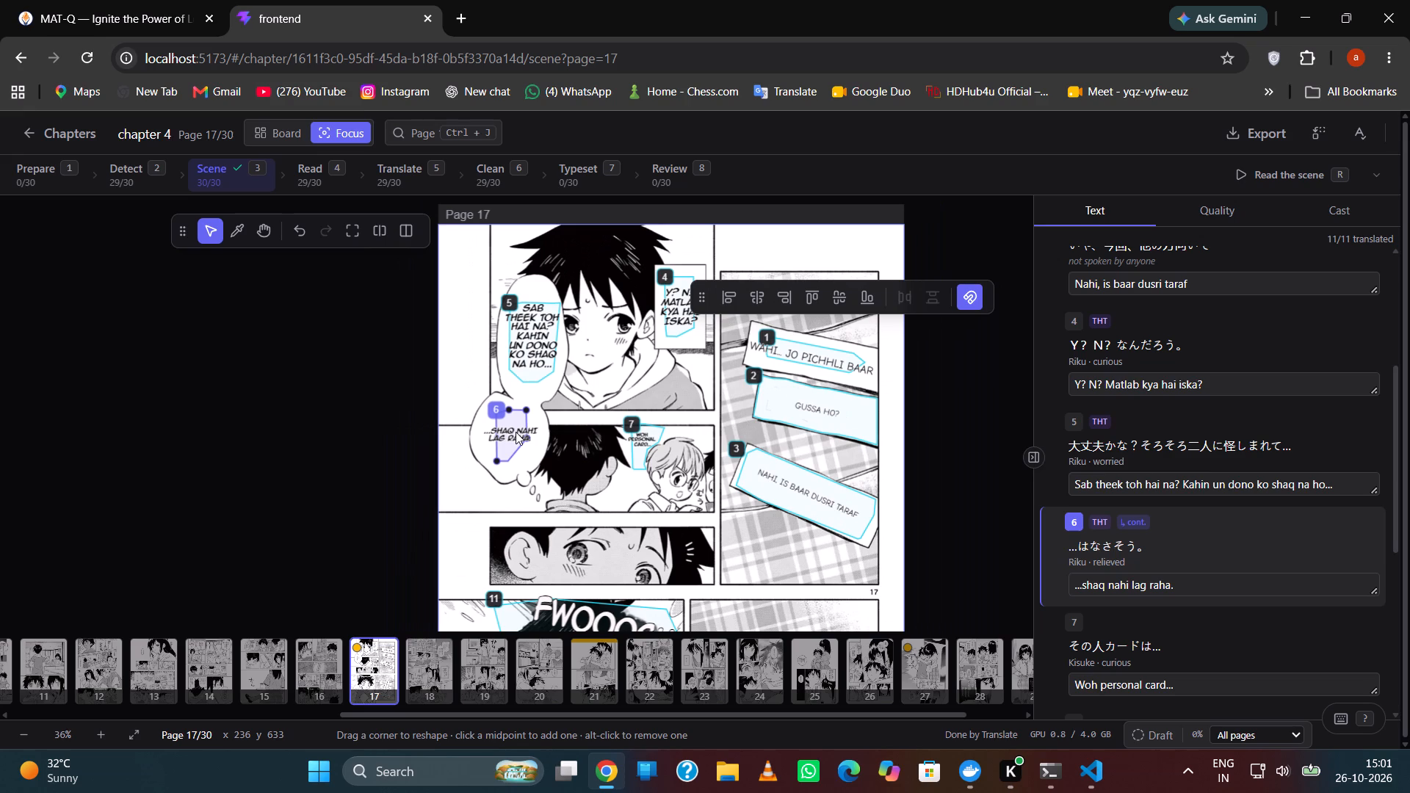
scroll(516, 432, up, 2)
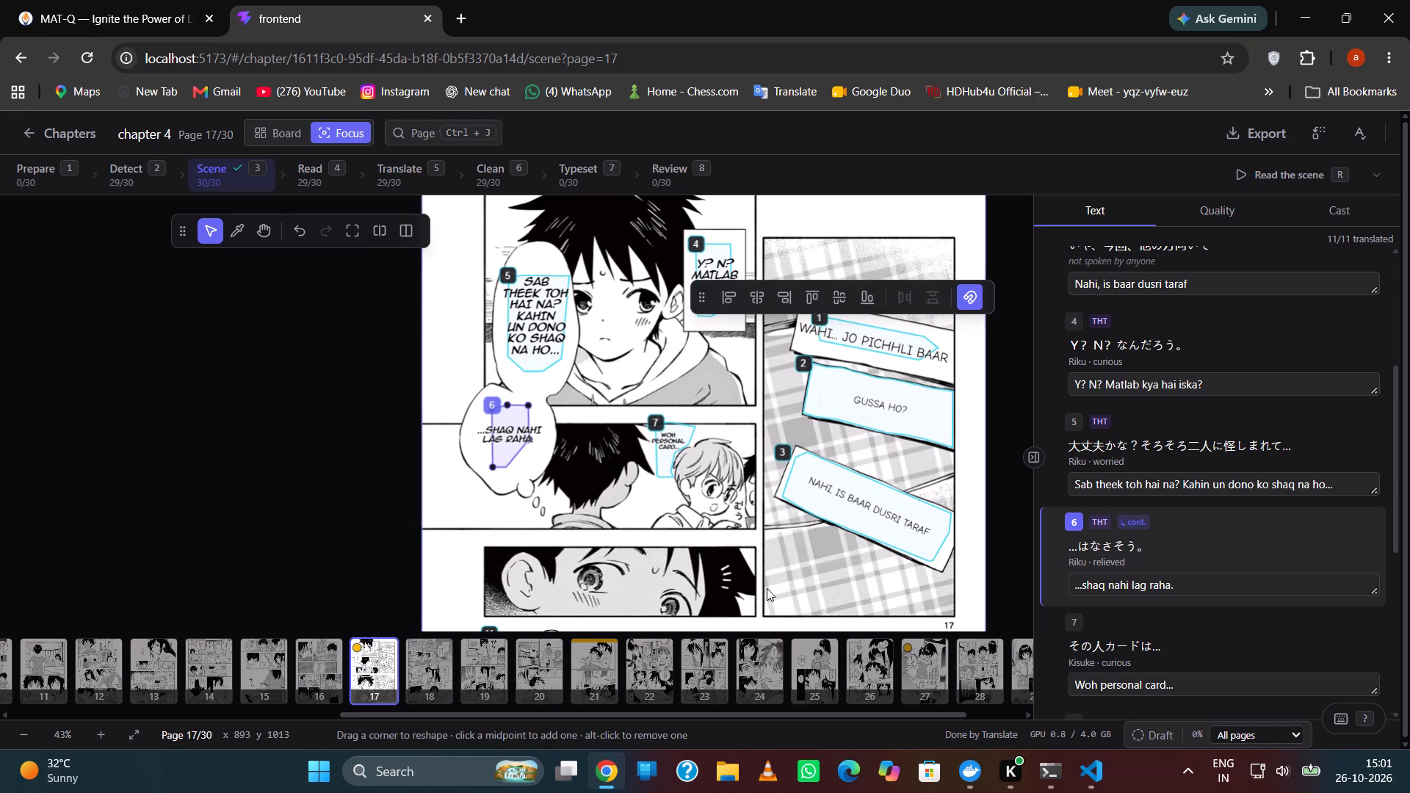
click(449, 666)
scroll(699, 318, up, 3)
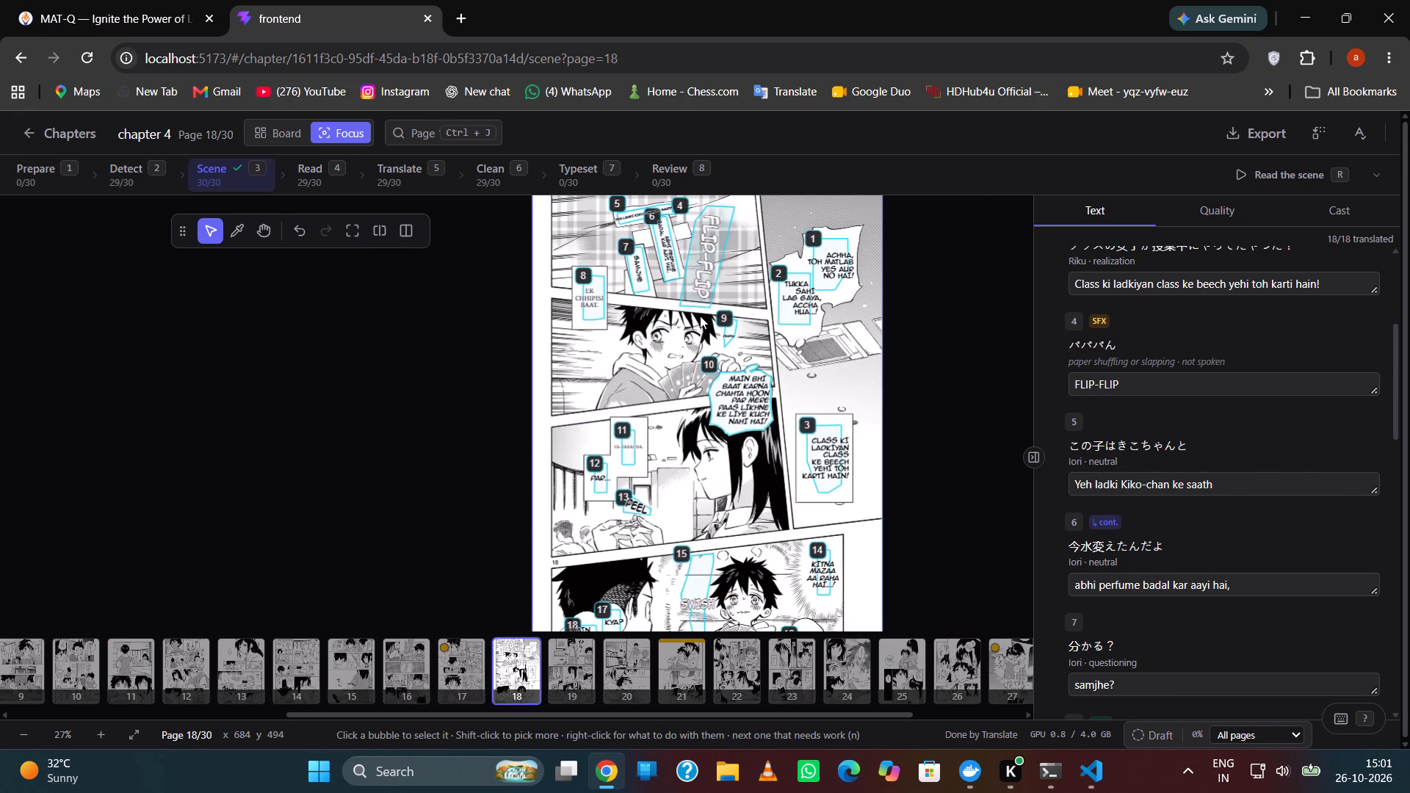
click(475, 651)
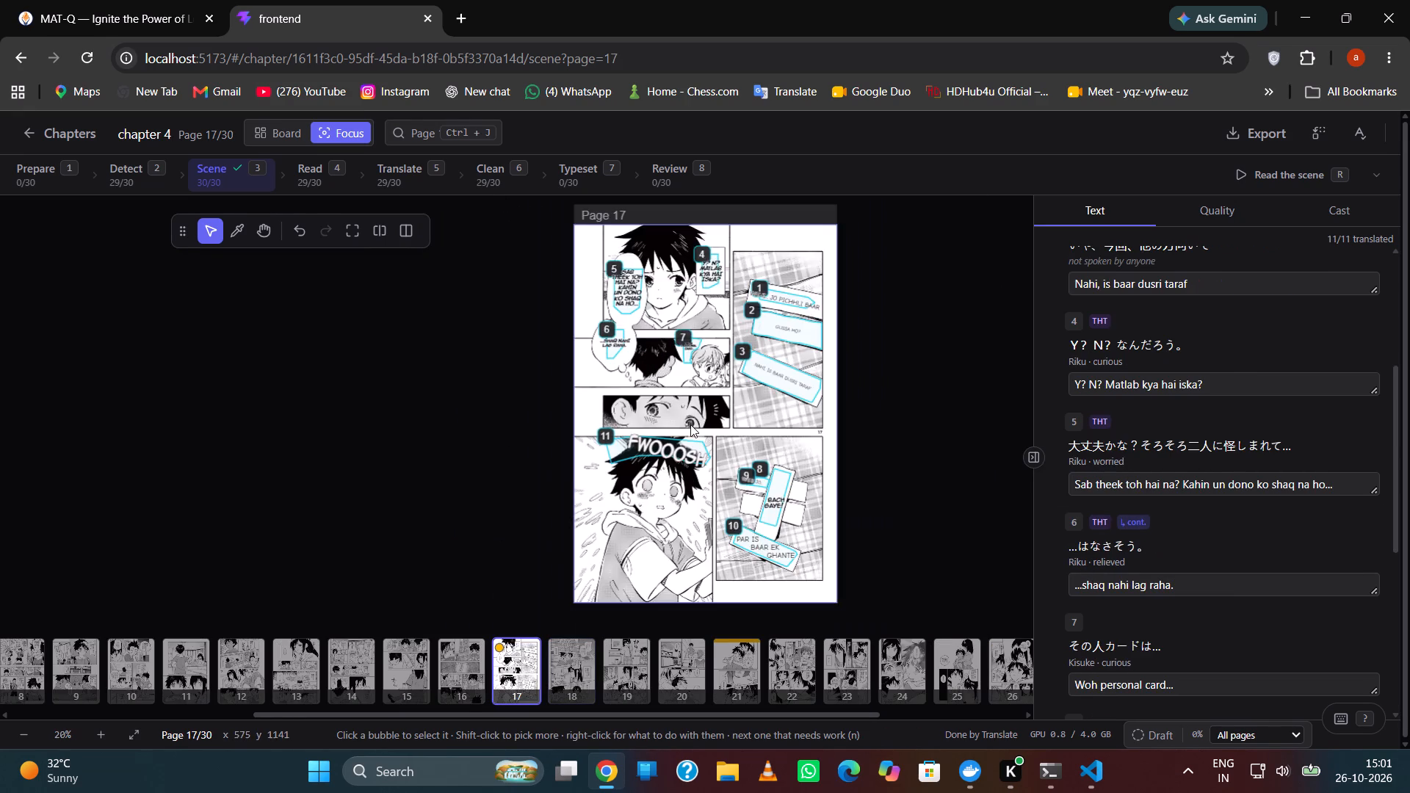
scroll(691, 423, up, 5)
click(478, 665)
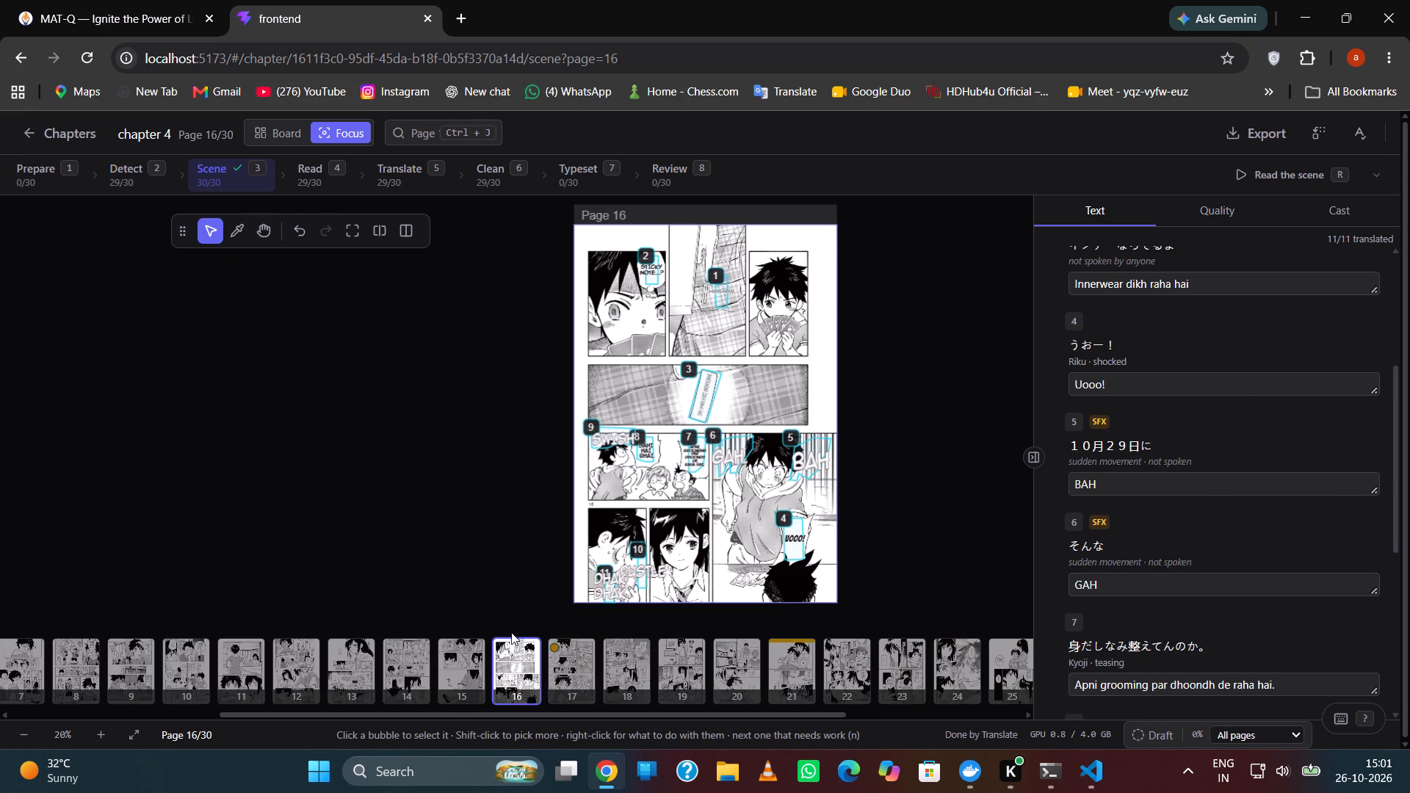
scroll(668, 354, up, 3)
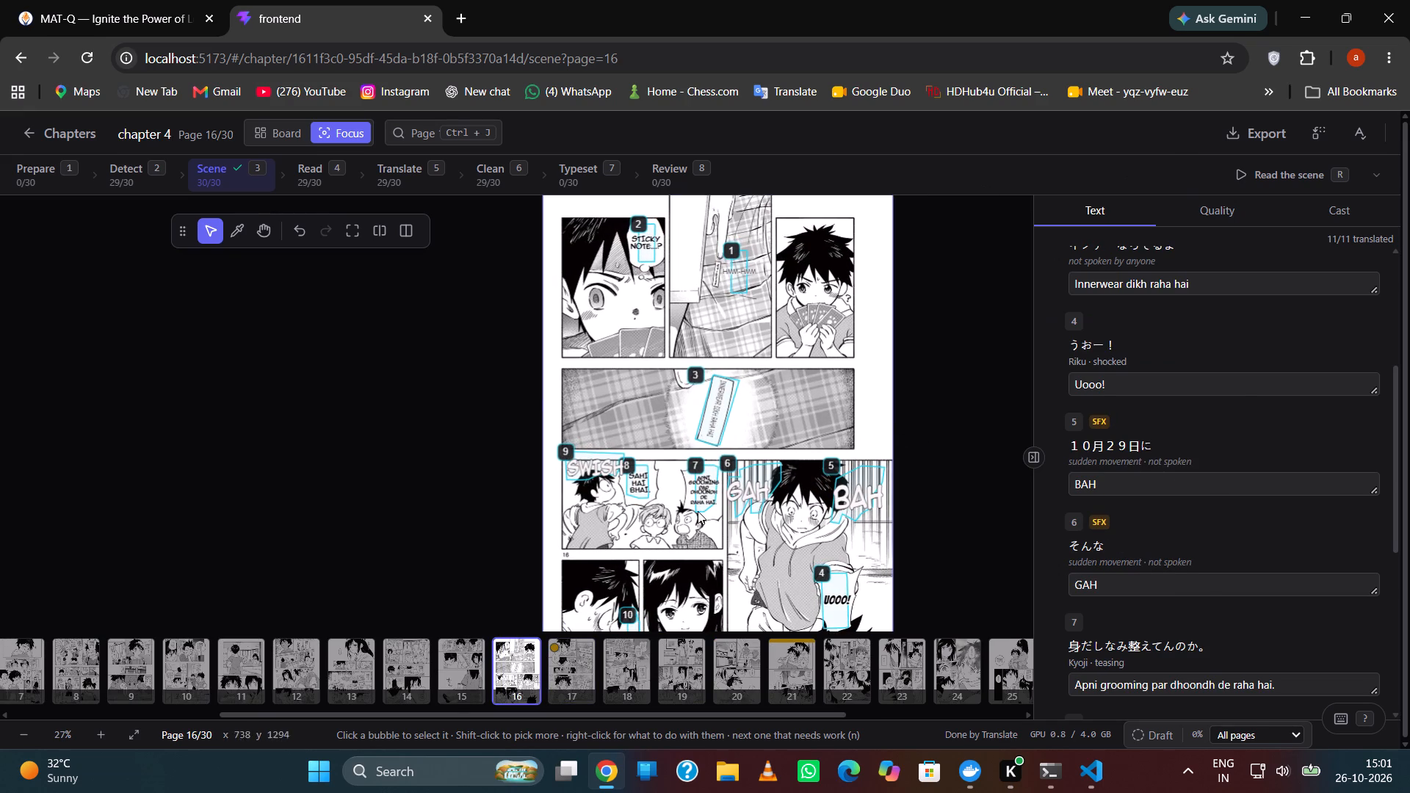
click(577, 656)
click(1210, 209)
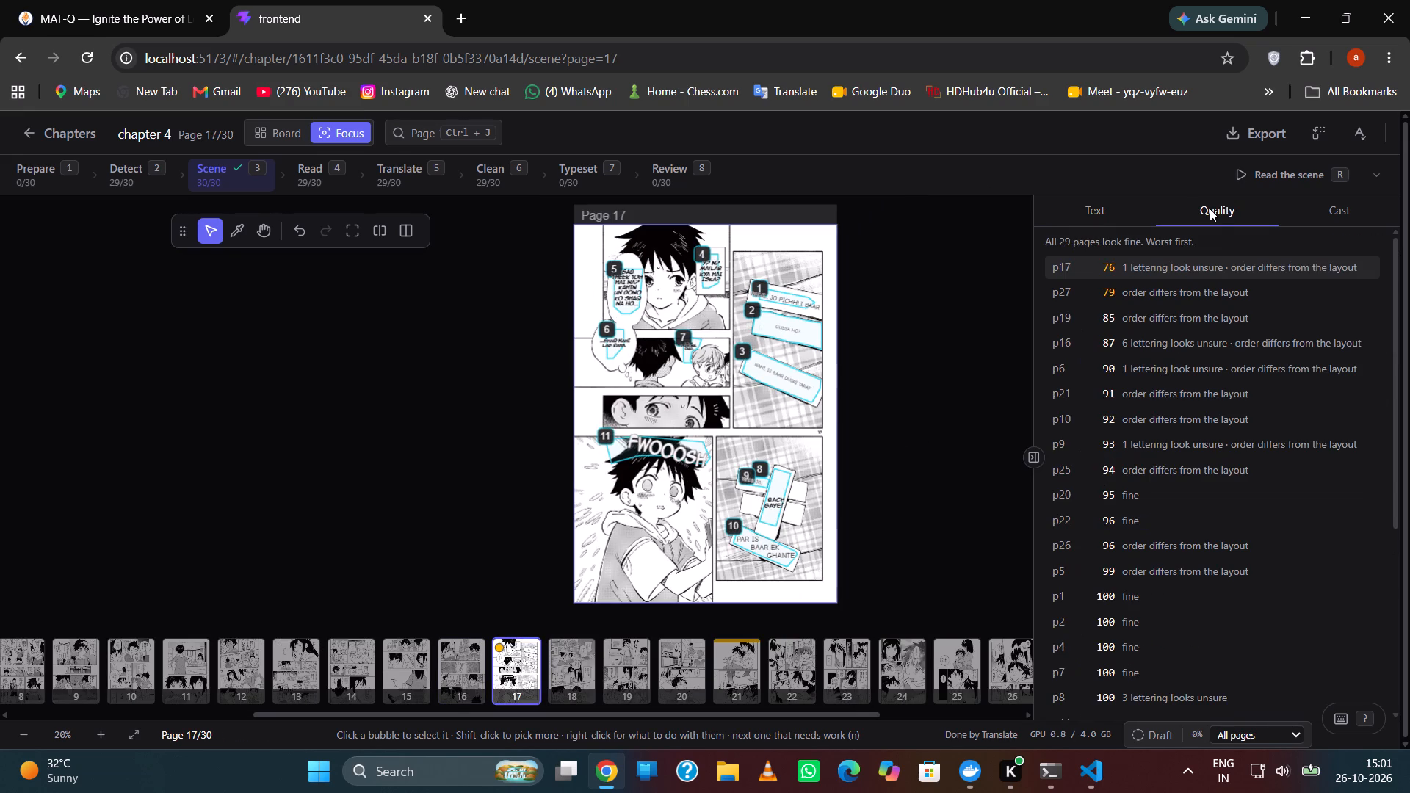
scroll(649, 316, up, 3)
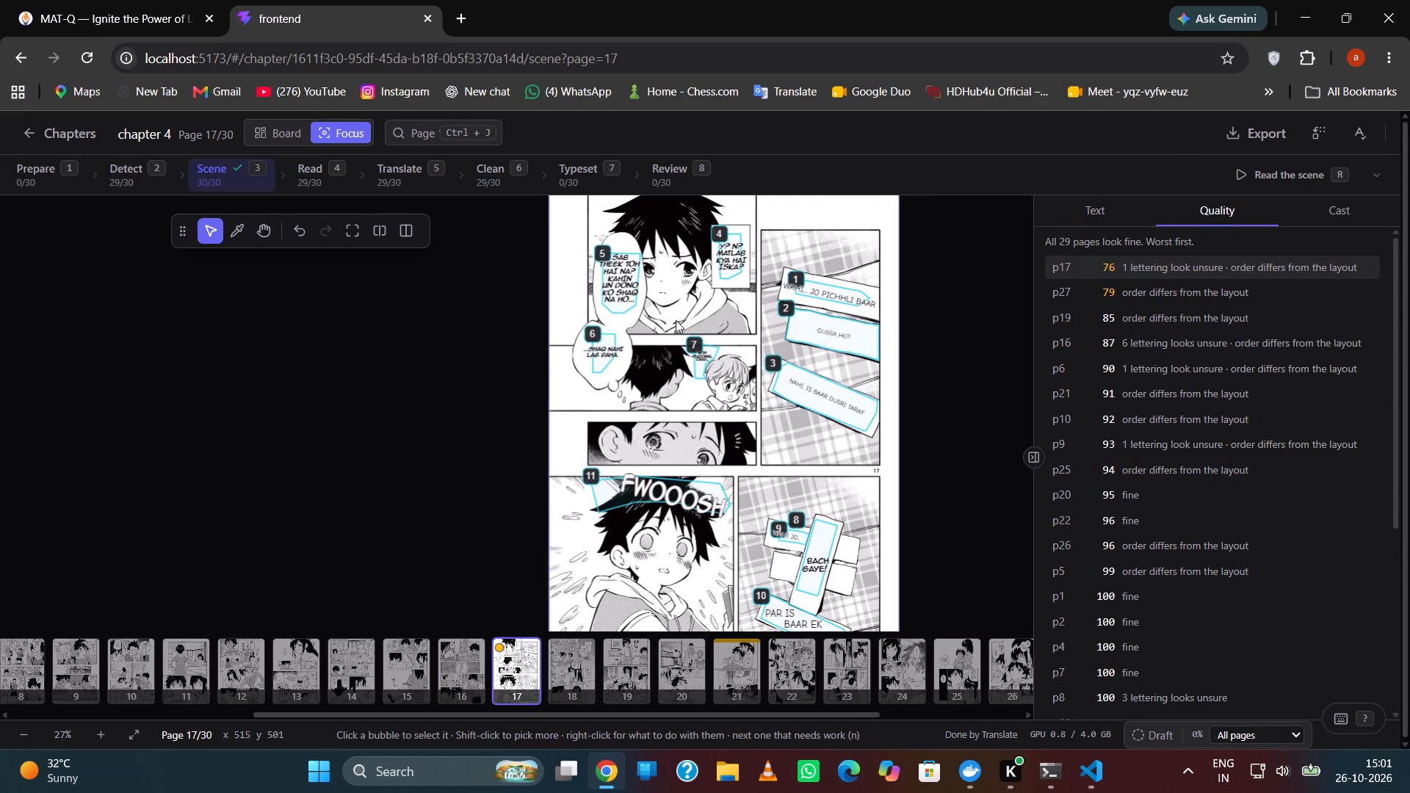
scroll(718, 403, up, 2)
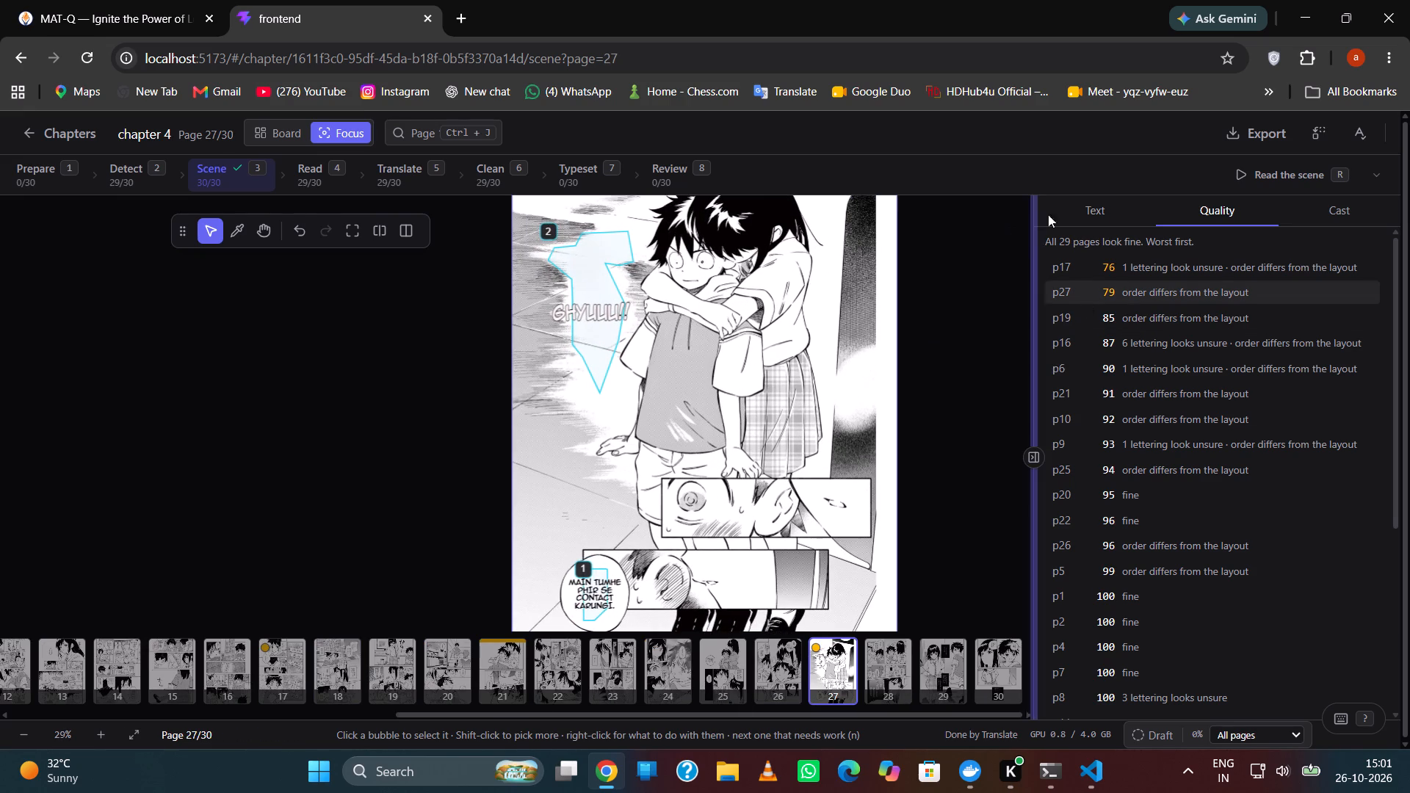
click(1087, 203)
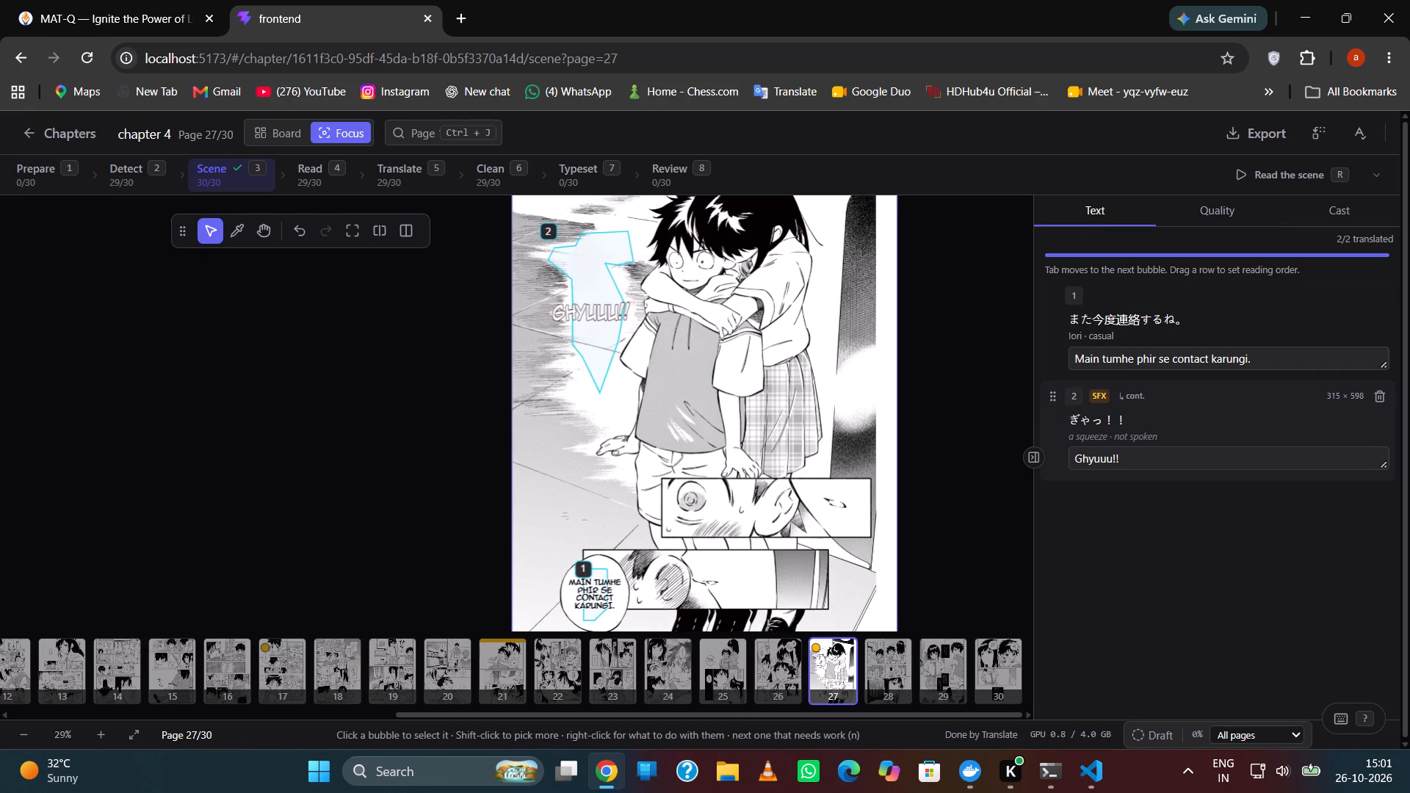
drag(1052, 397, 1053, 327)
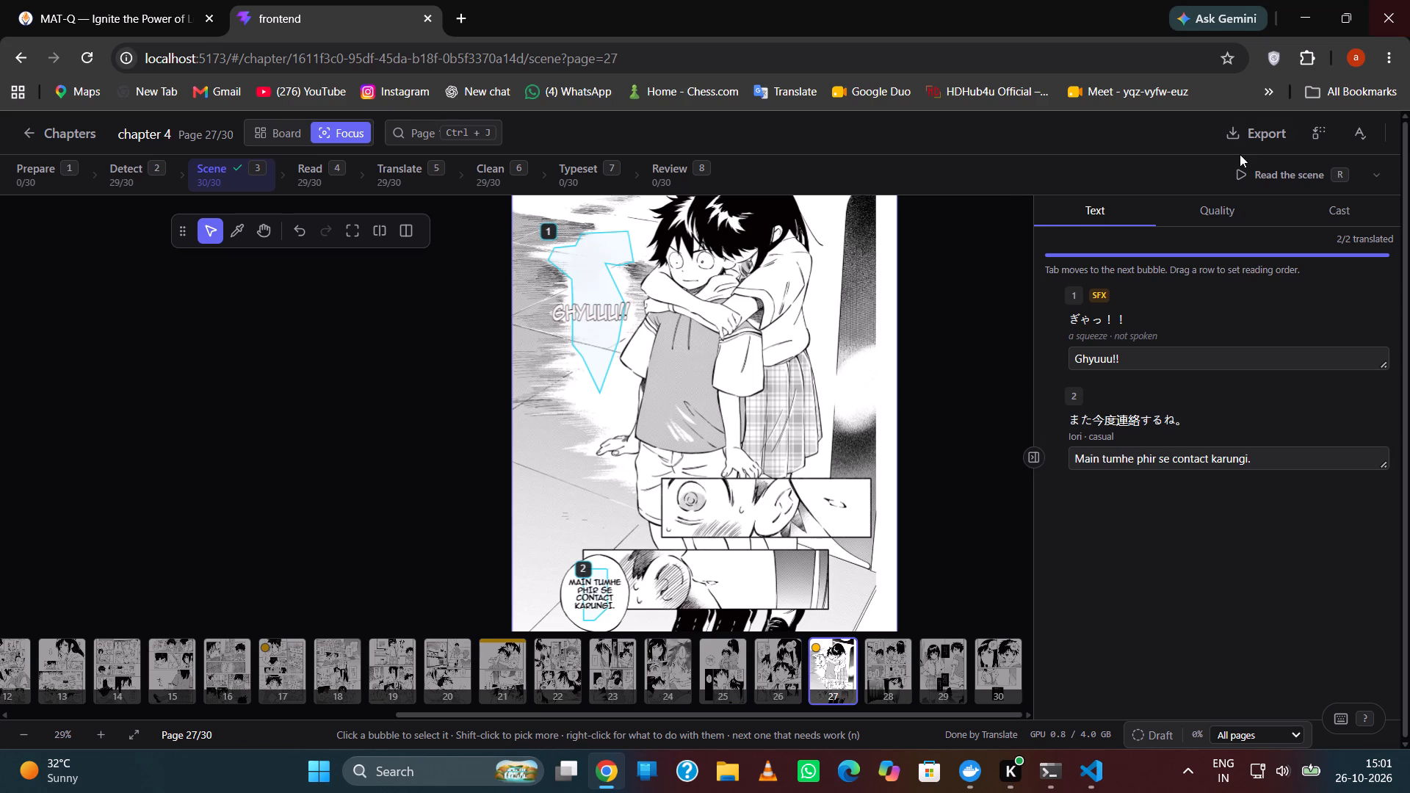
click(1311, 211)
click(1207, 214)
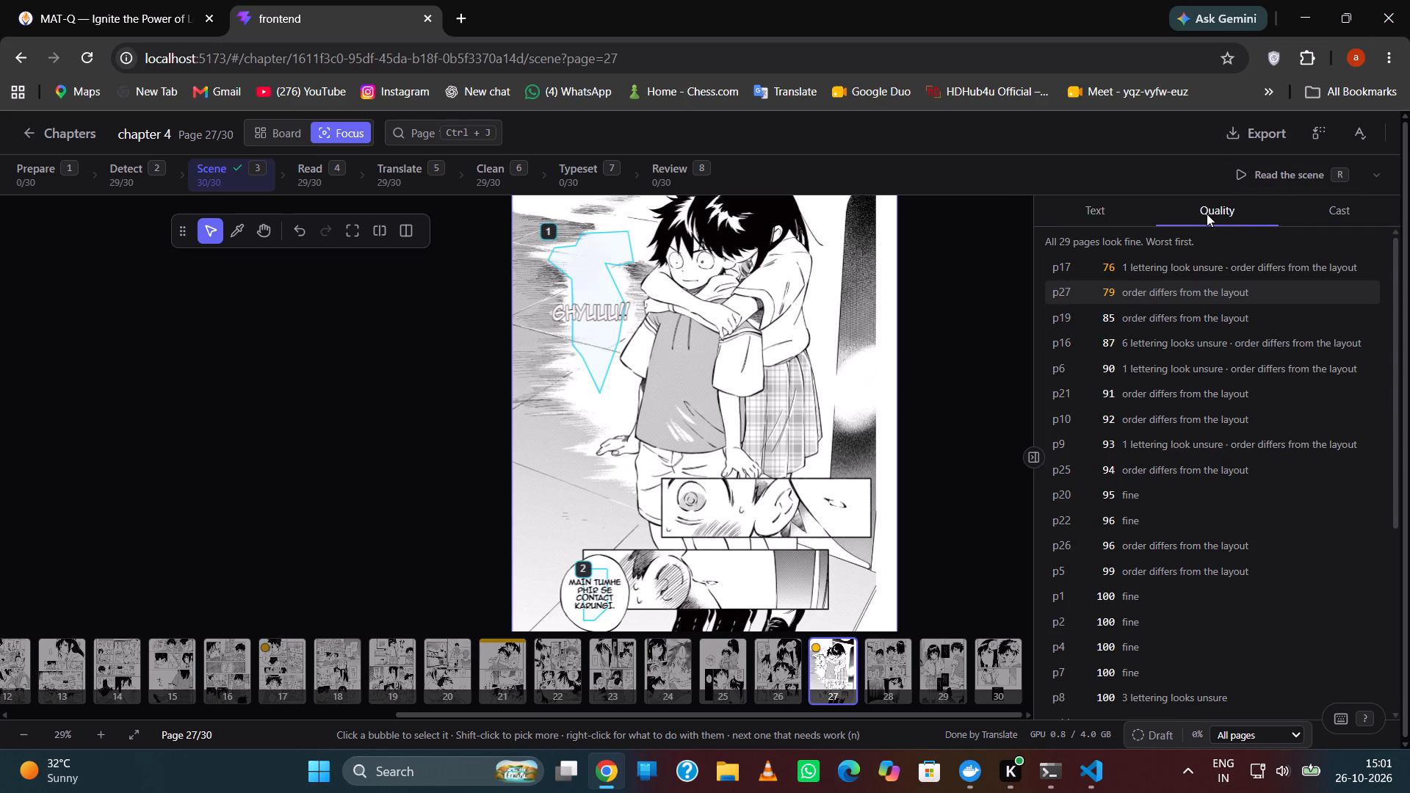
Examine the cast entries and which characters are assigned to pages 27, 28 and 7.
click(1290, 212)
scroll(1172, 431, down, 4)
scroll(1172, 431, up, 2)
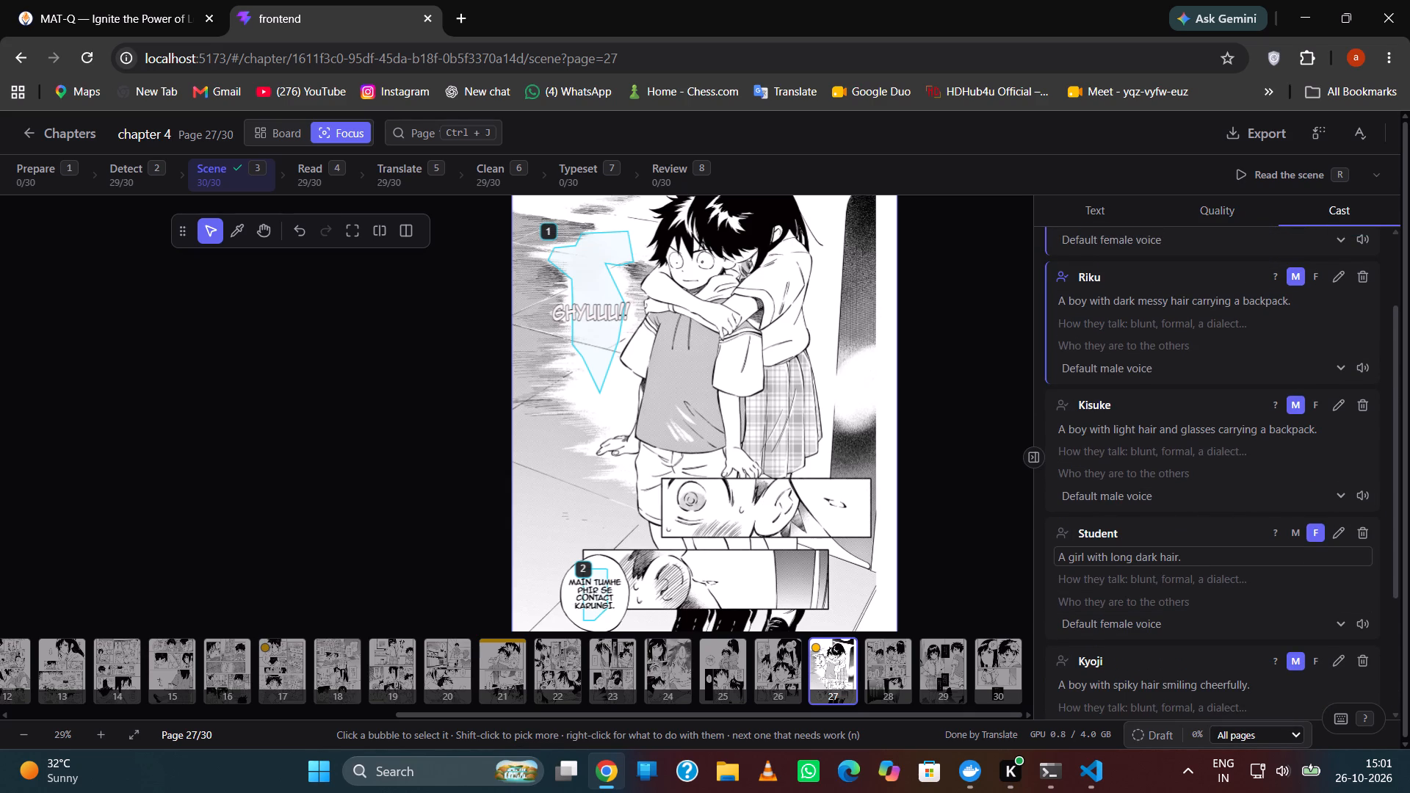
click(902, 675)
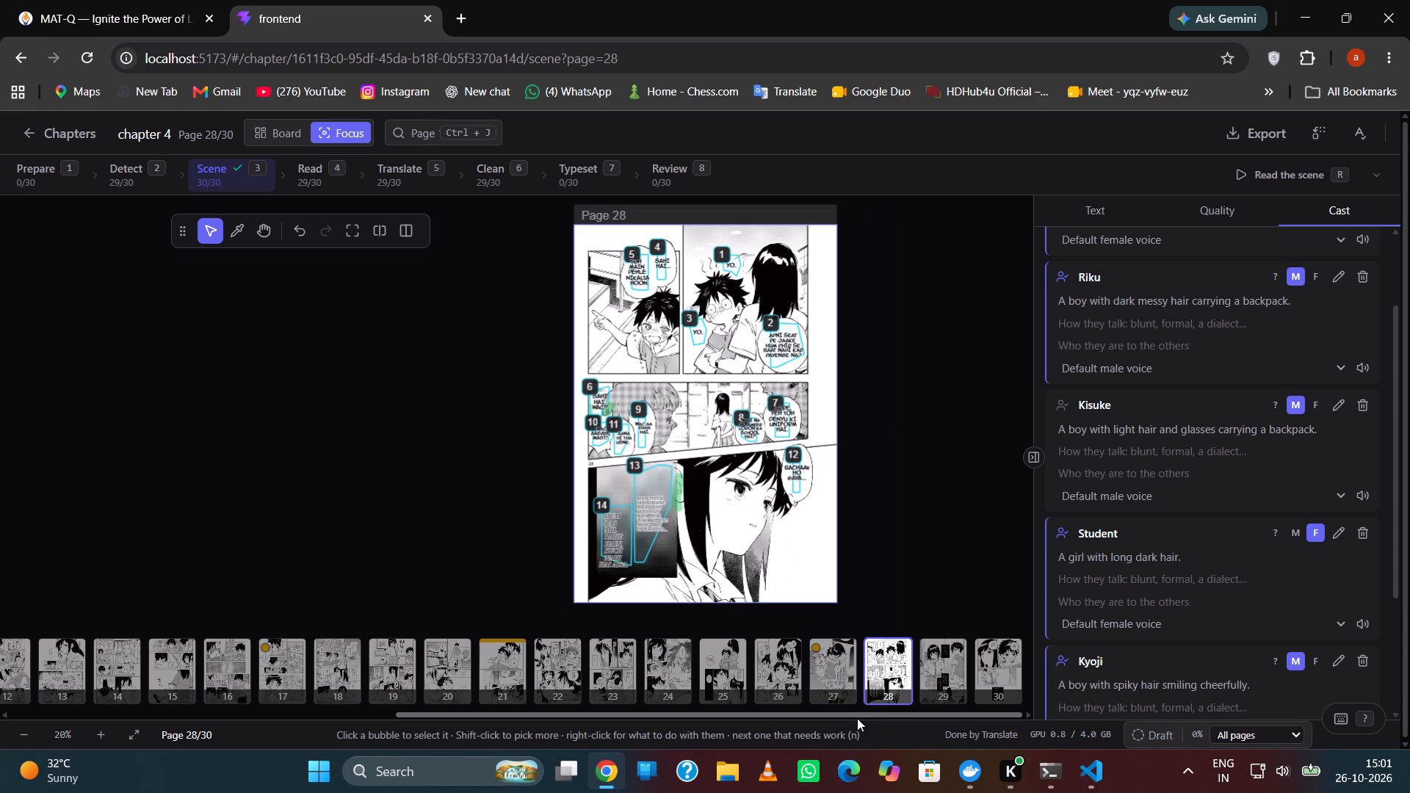
drag(855, 717, 650, 738)
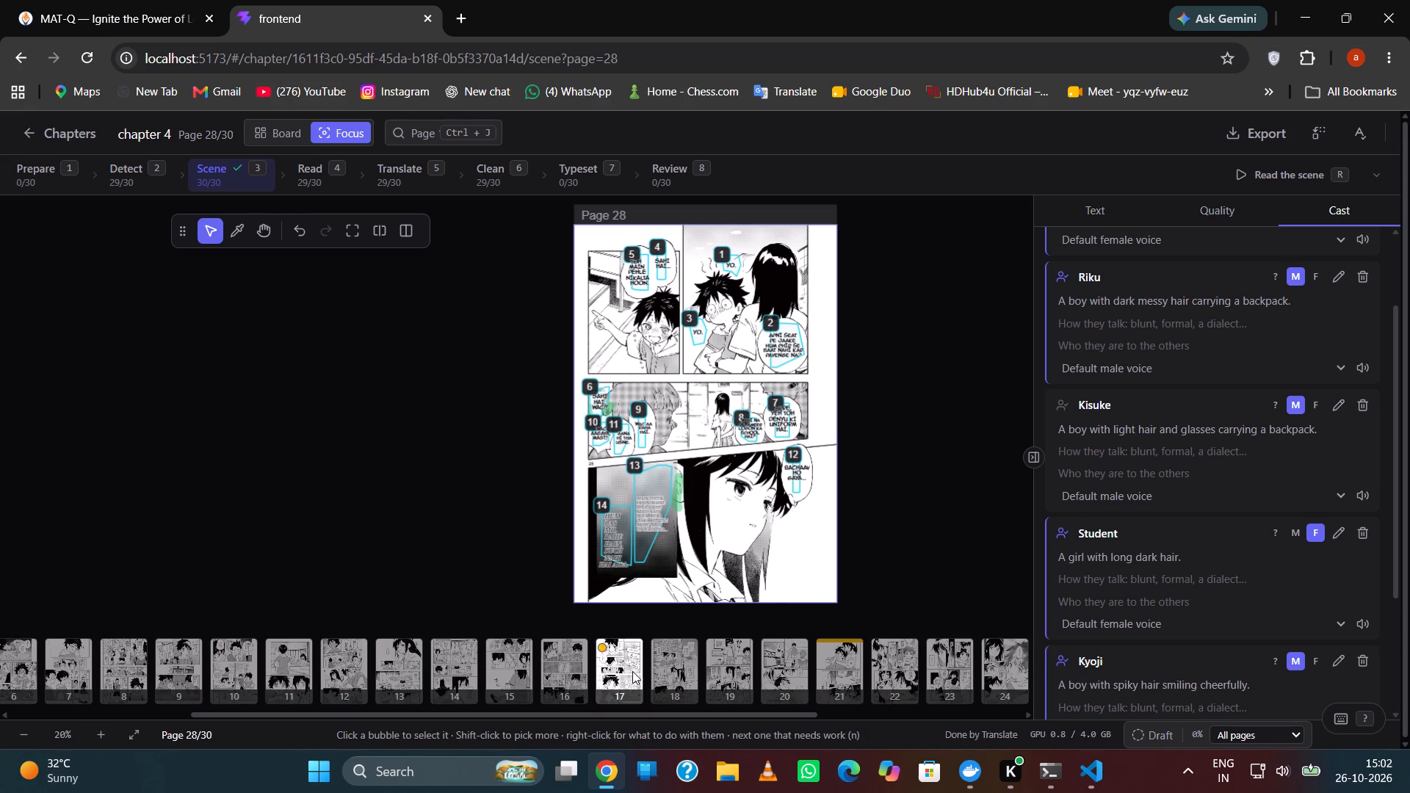
click(308, 658)
click(299, 654)
click(286, 654)
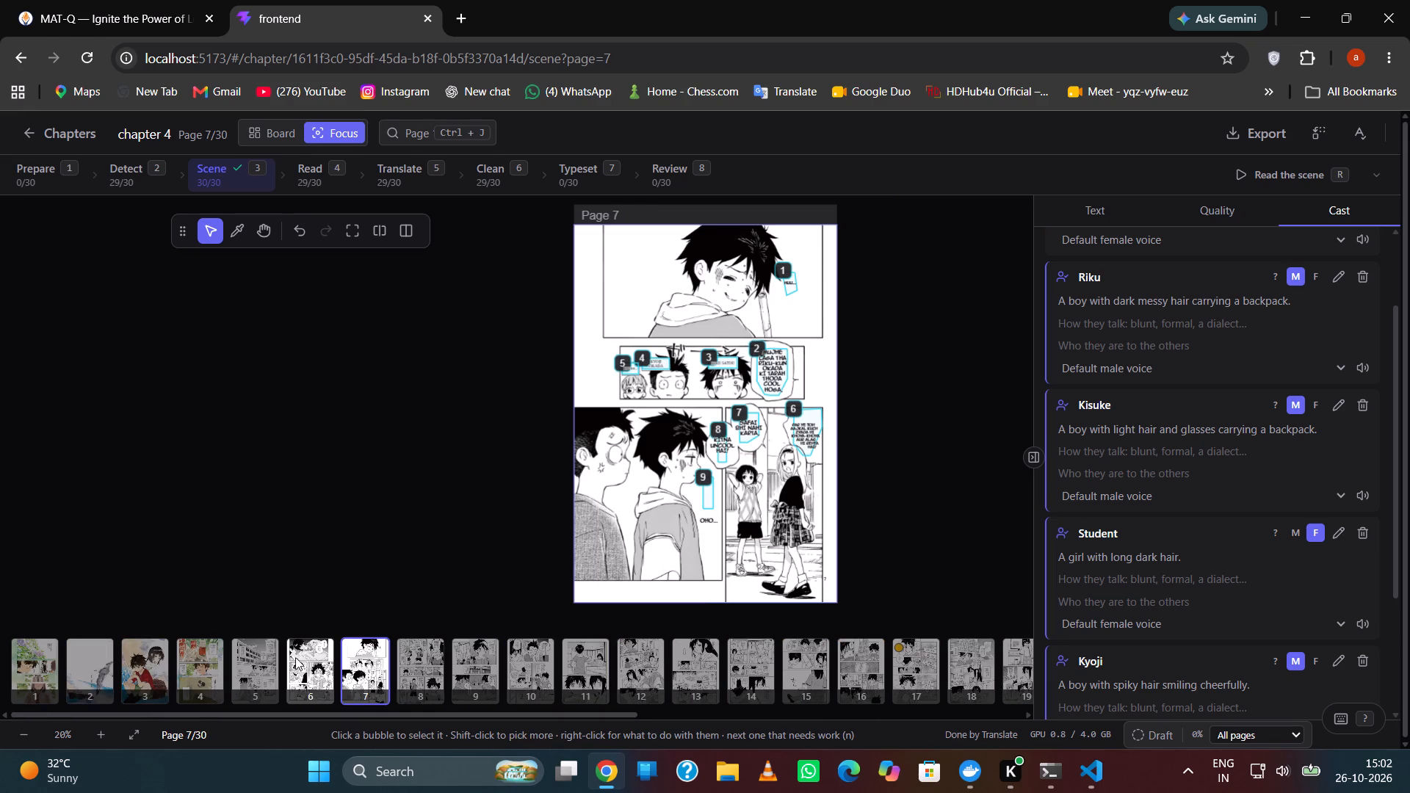
scroll(1082, 582, down, 1)
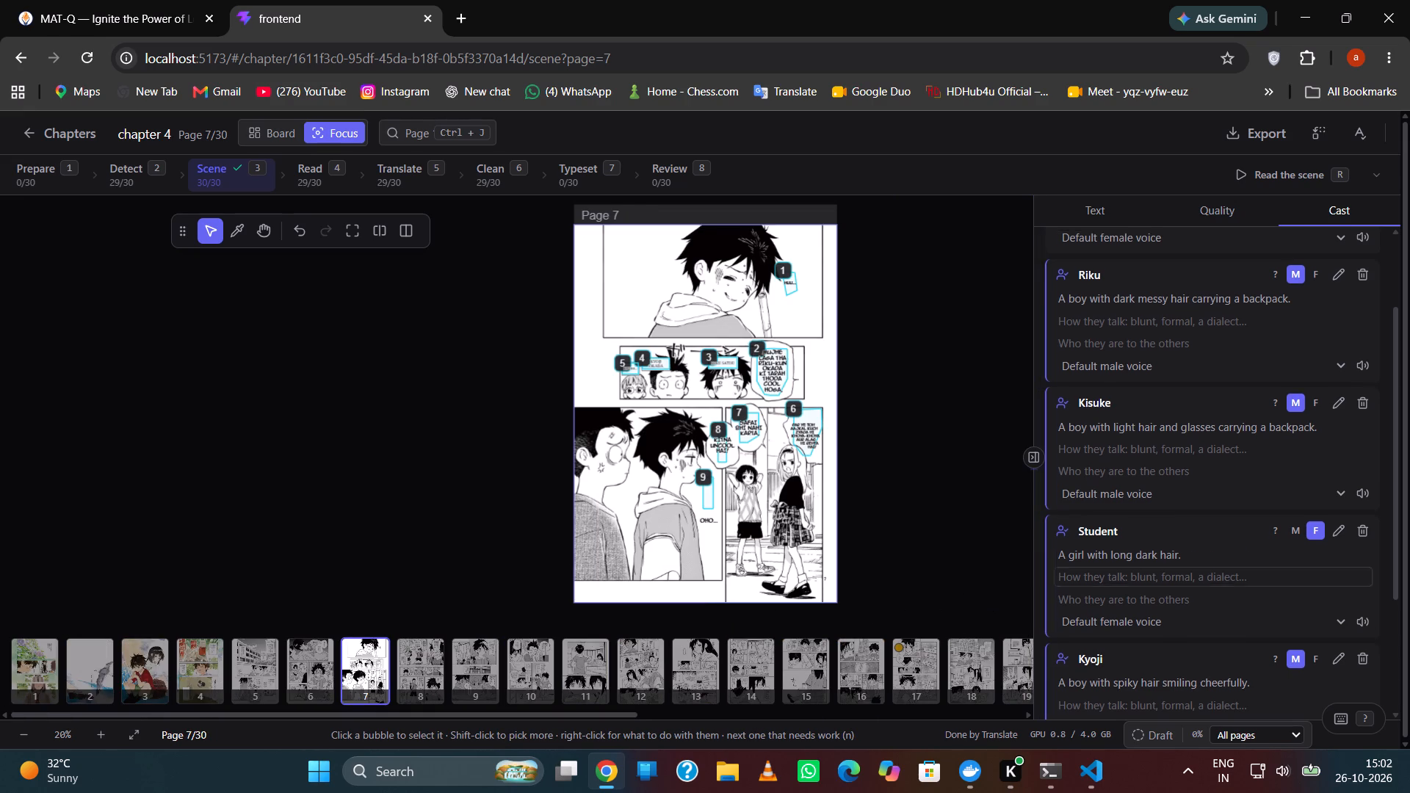
scroll(1082, 582, down, 2)
scroll(1082, 582, up, 4)
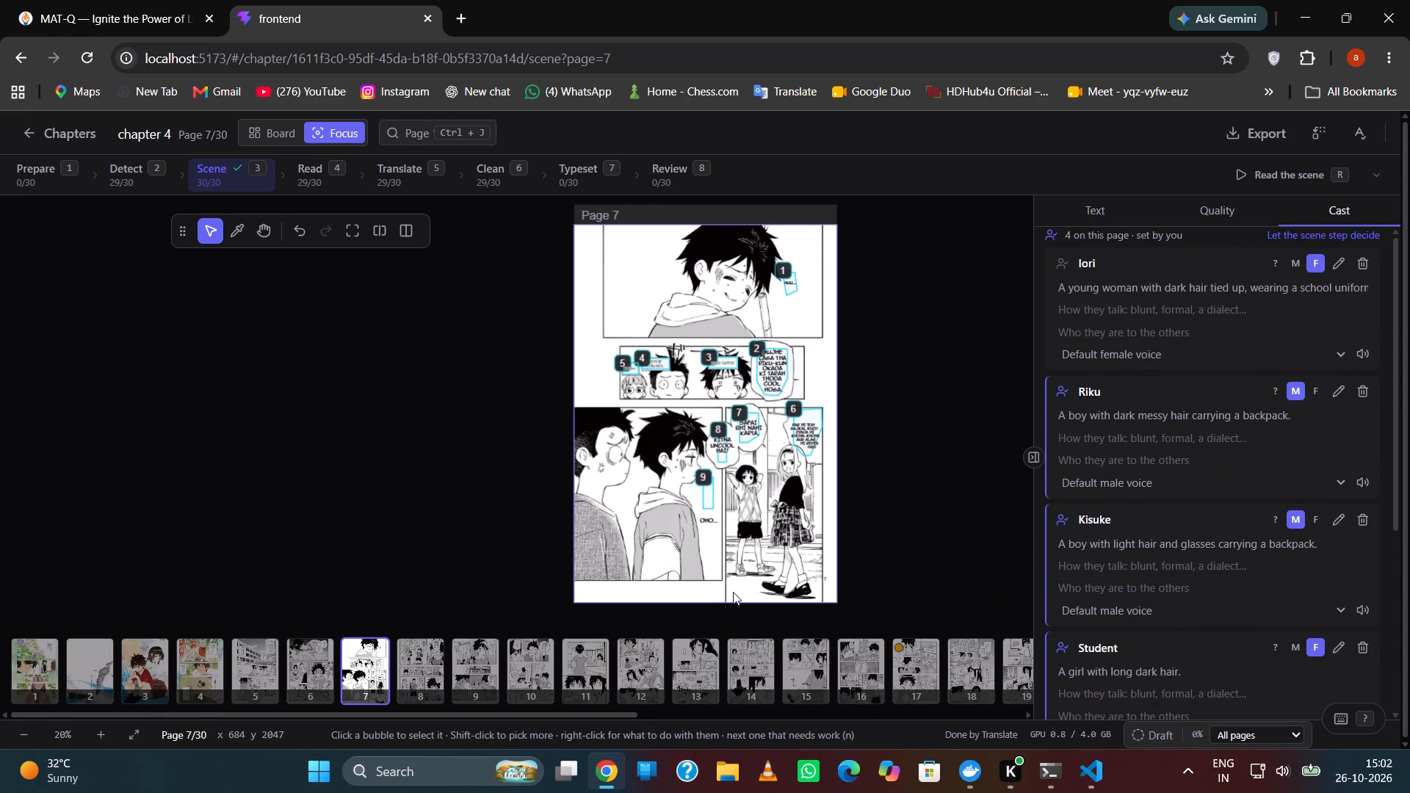
Look over the dialogue on pages 7, 8 and 9, and hide the numbered text-box outlines.
scroll(820, 394, up, 3)
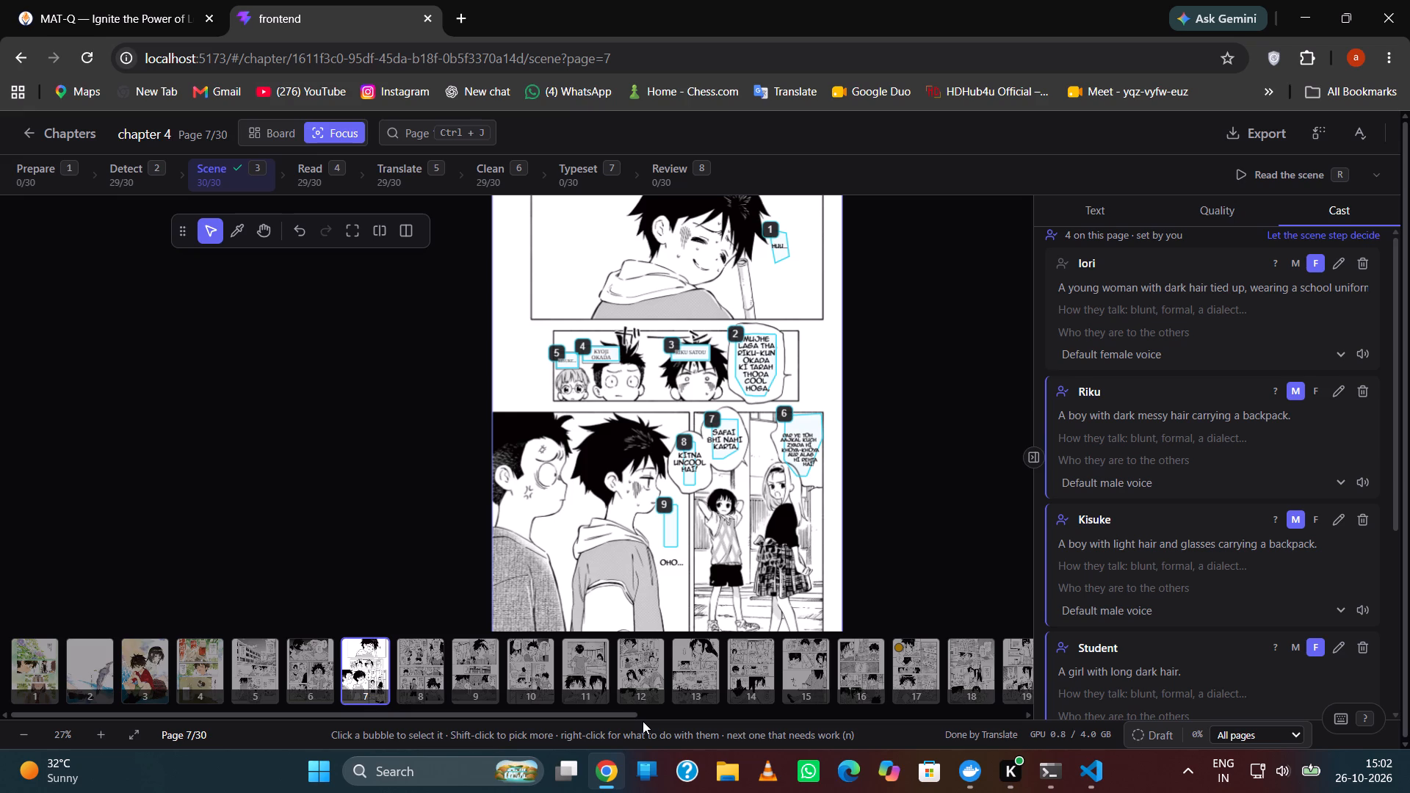
click(433, 672)
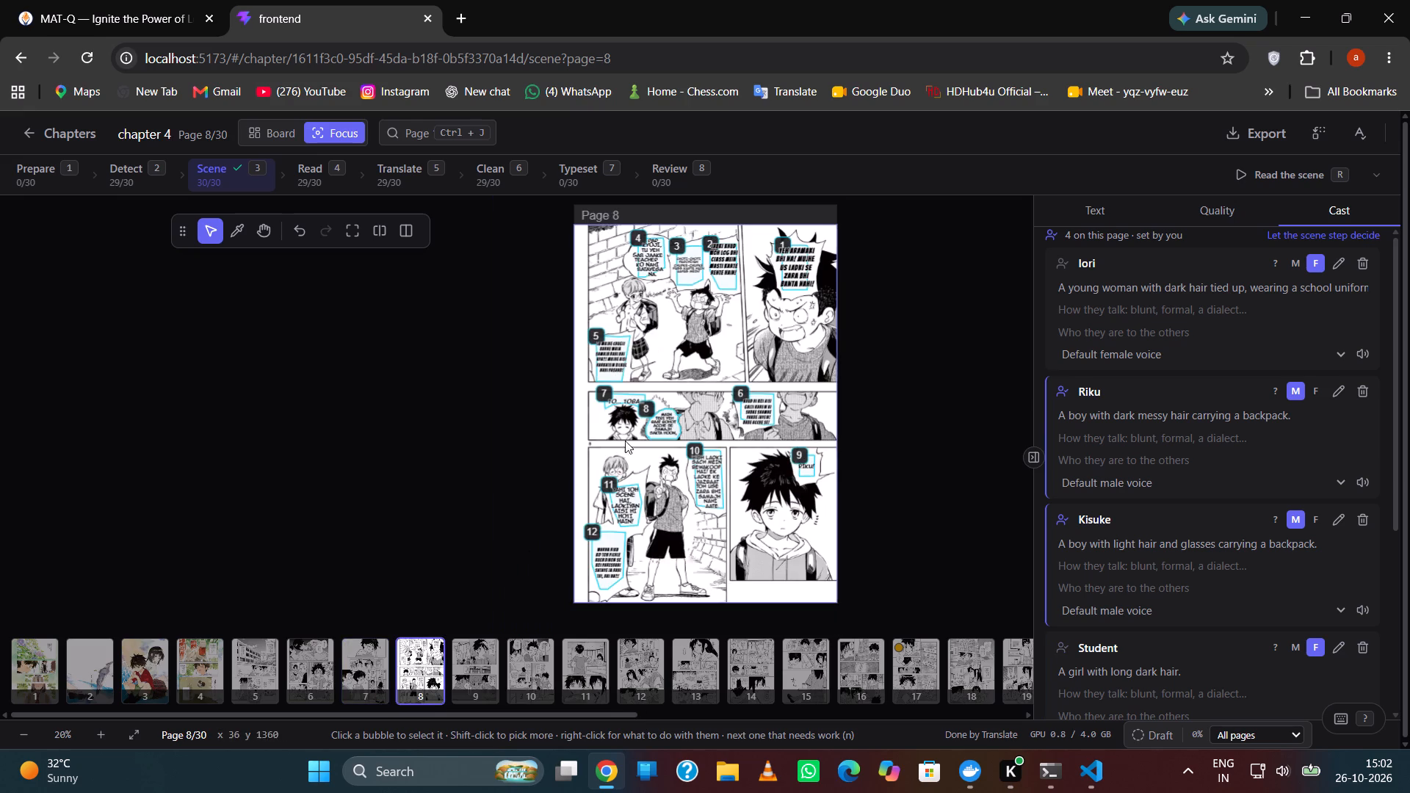
scroll(740, 334, up, 2)
click(499, 685)
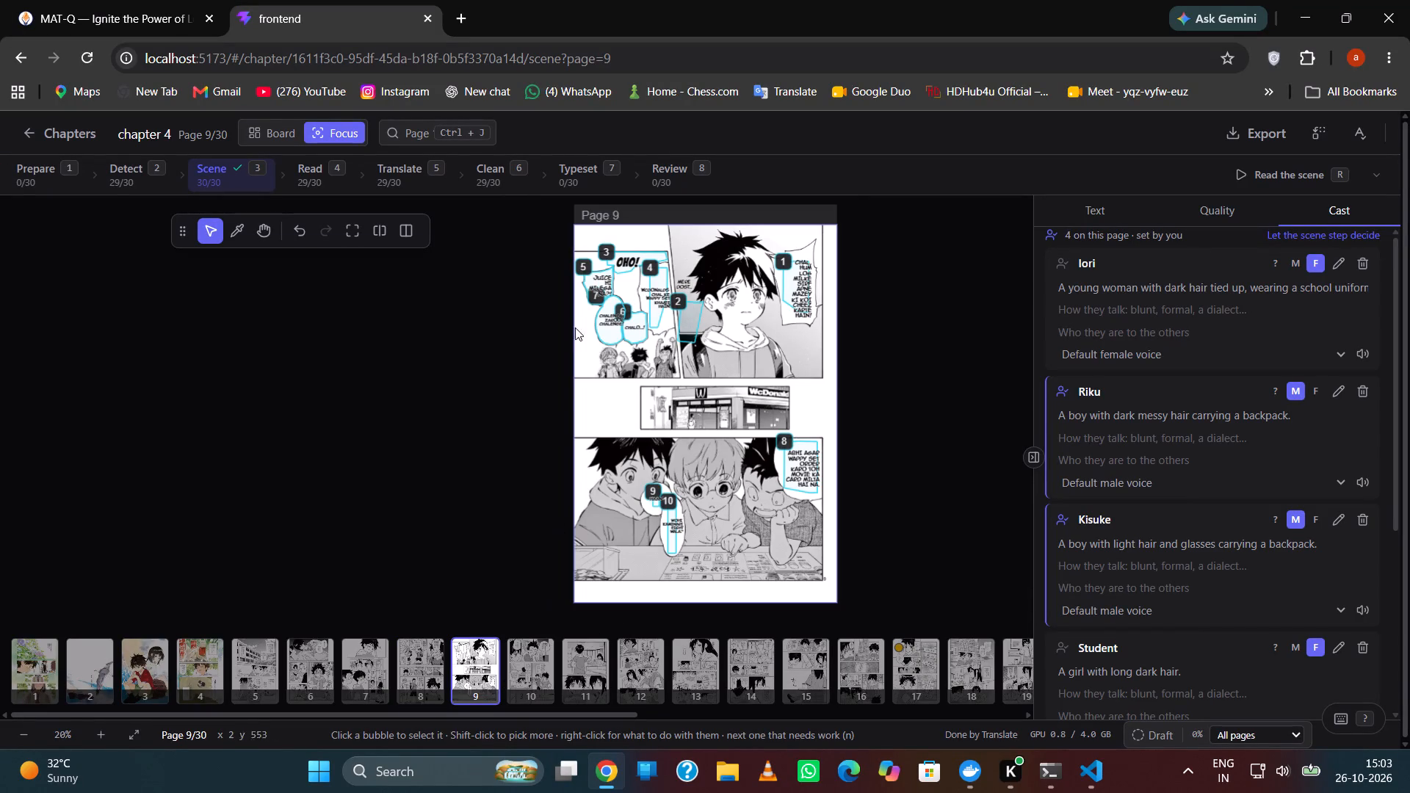
key(shift+b)
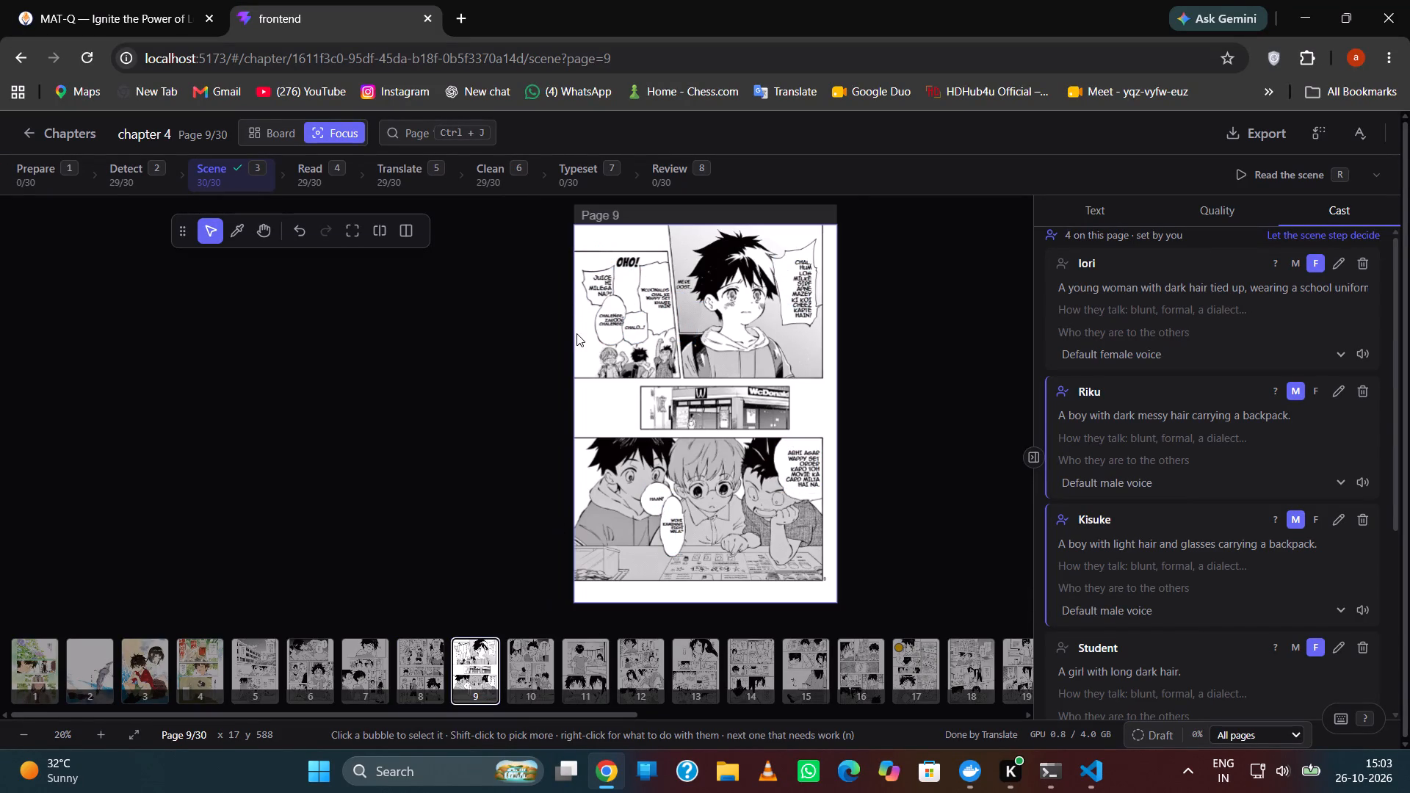
Review the lettered pages from 10 through 17 without outlines, examining page 17's dialogue and paper-strip text up close.
click(542, 658)
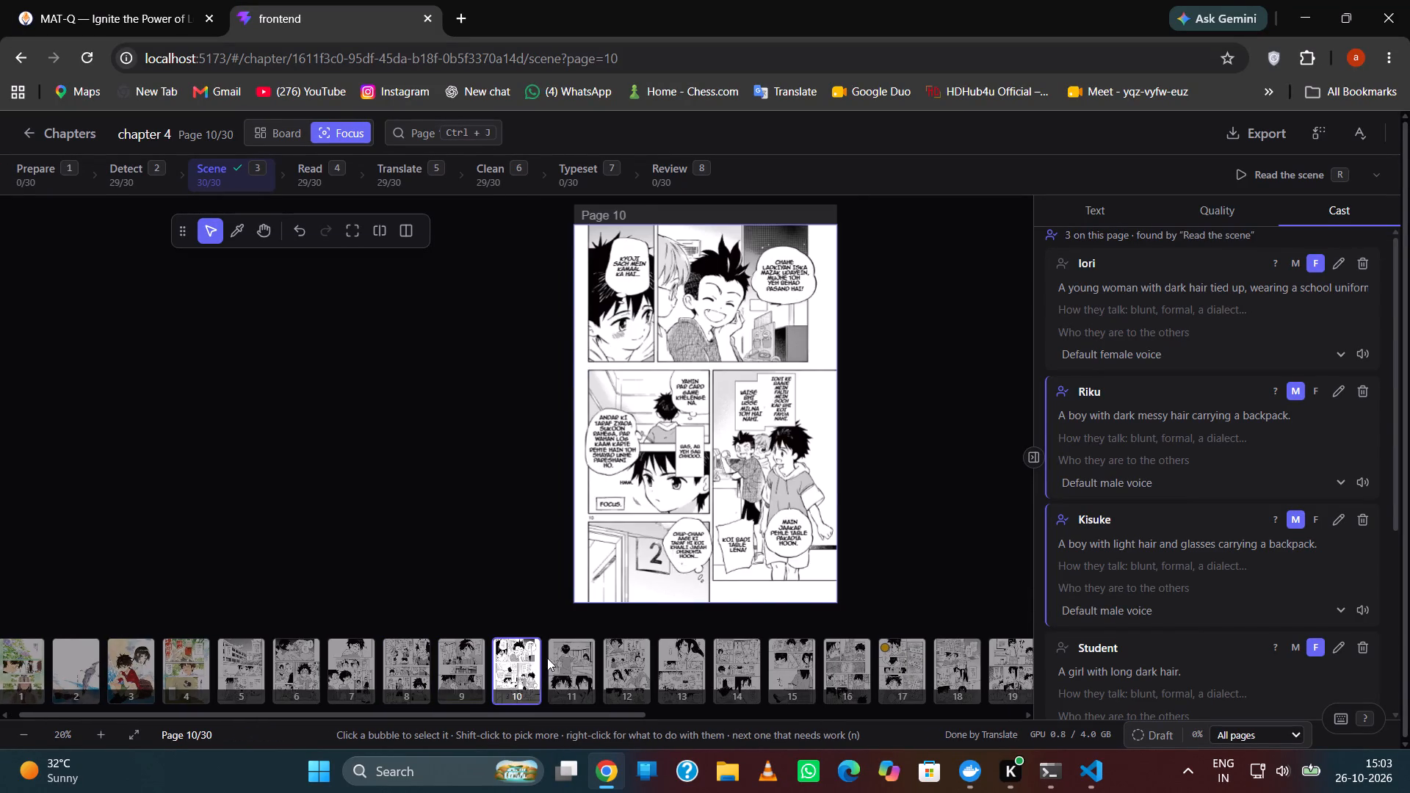
click(576, 657)
click(604, 669)
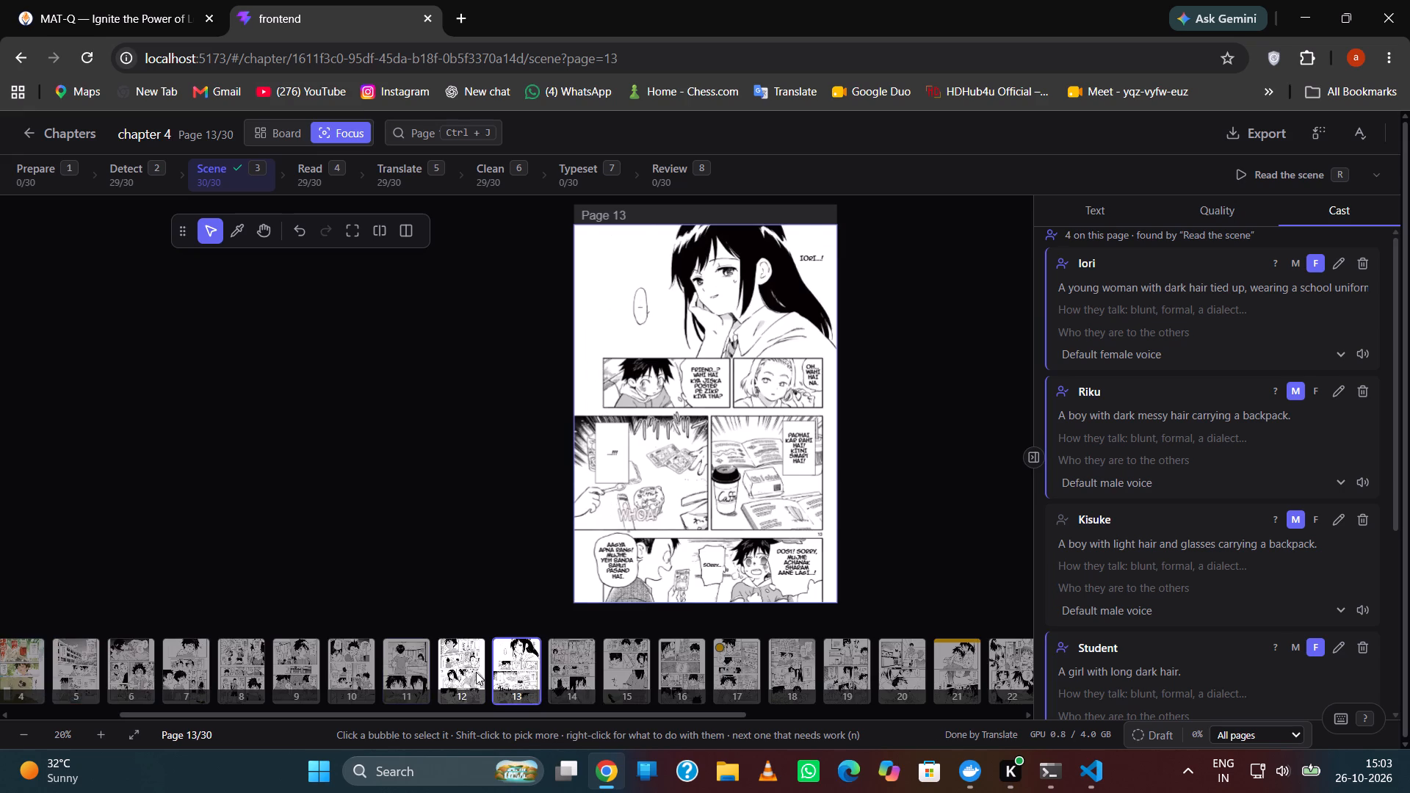
click(476, 672)
click(563, 665)
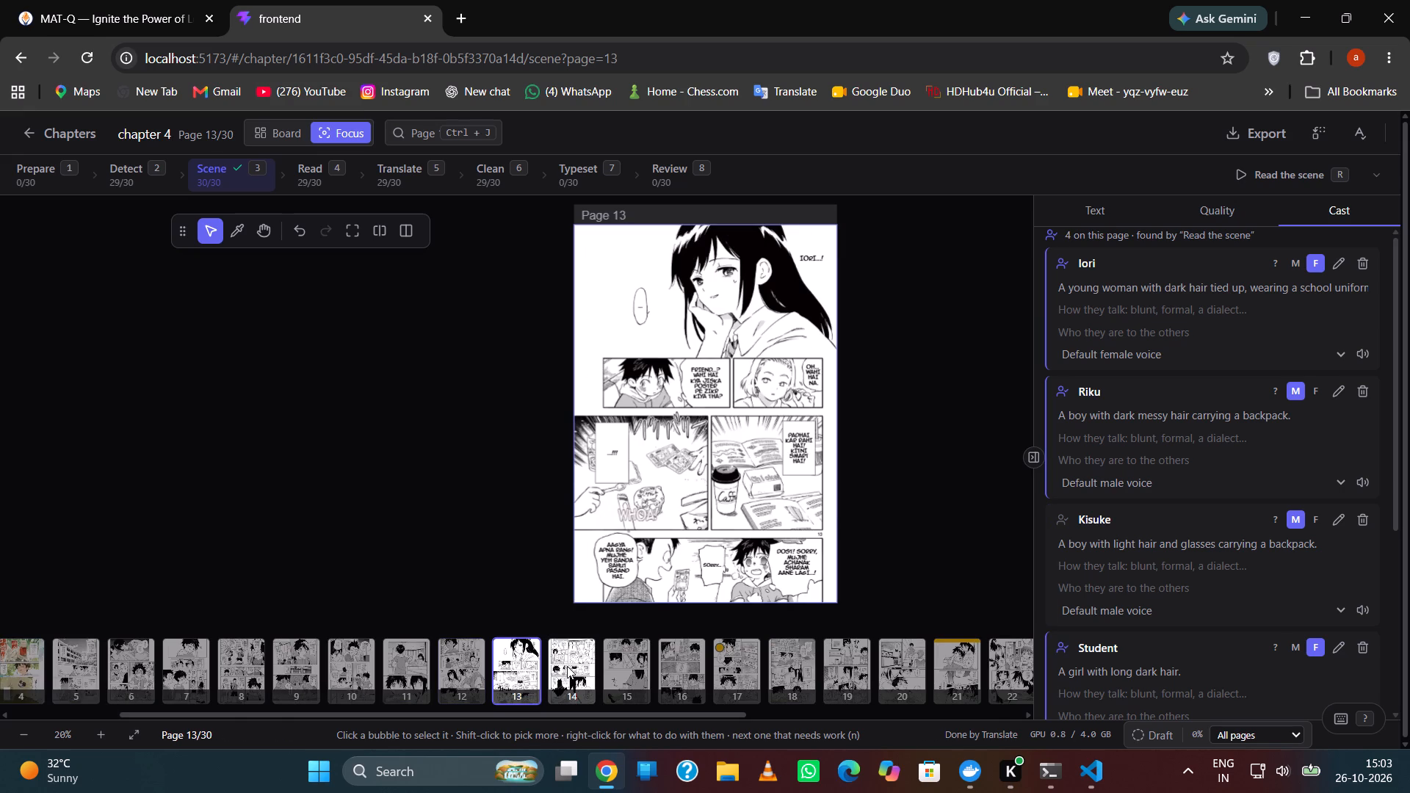
click(579, 670)
click(579, 670)
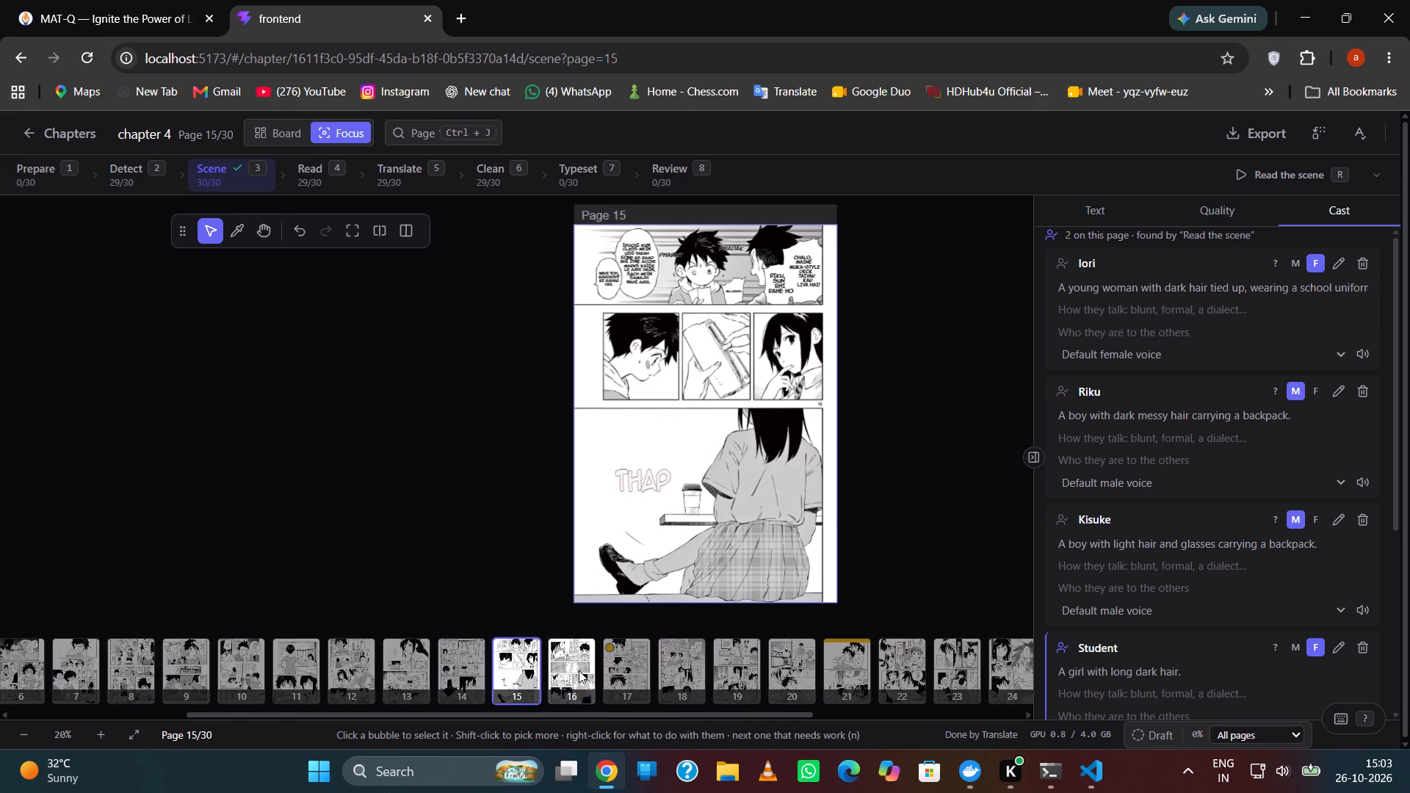
click(579, 670)
click(579, 670)
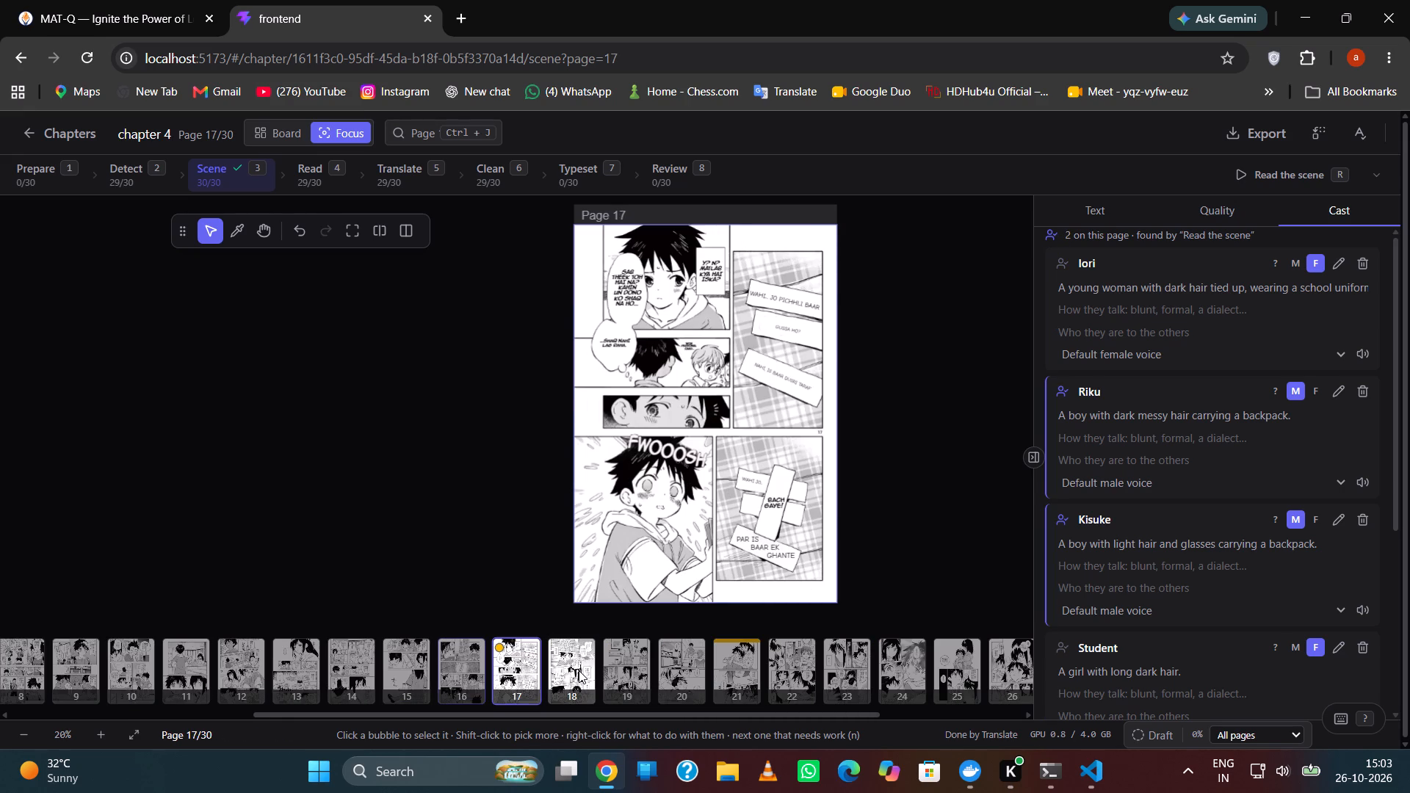
scroll(798, 268, up, 7)
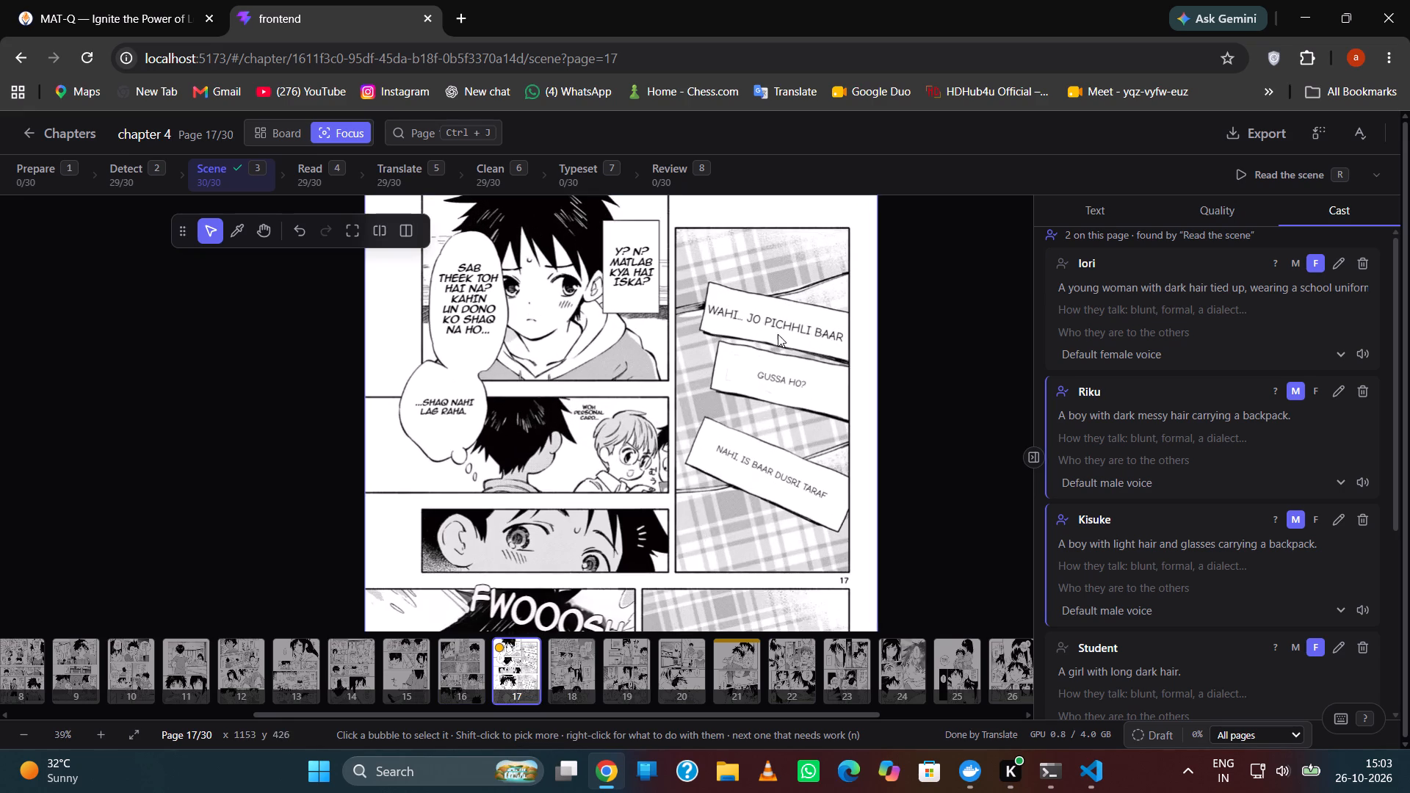
scroll(767, 449, down, 4)
scroll(756, 533, down, 3)
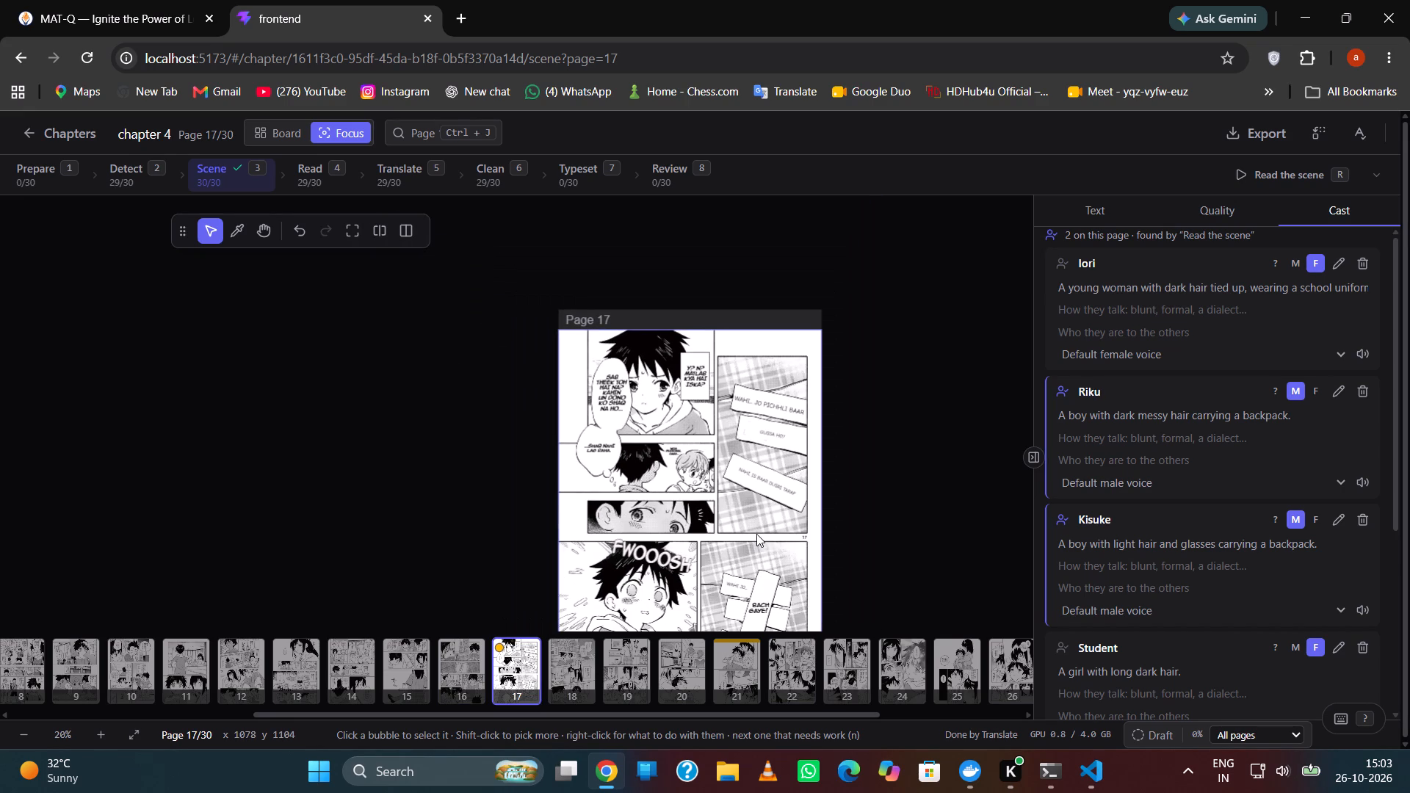